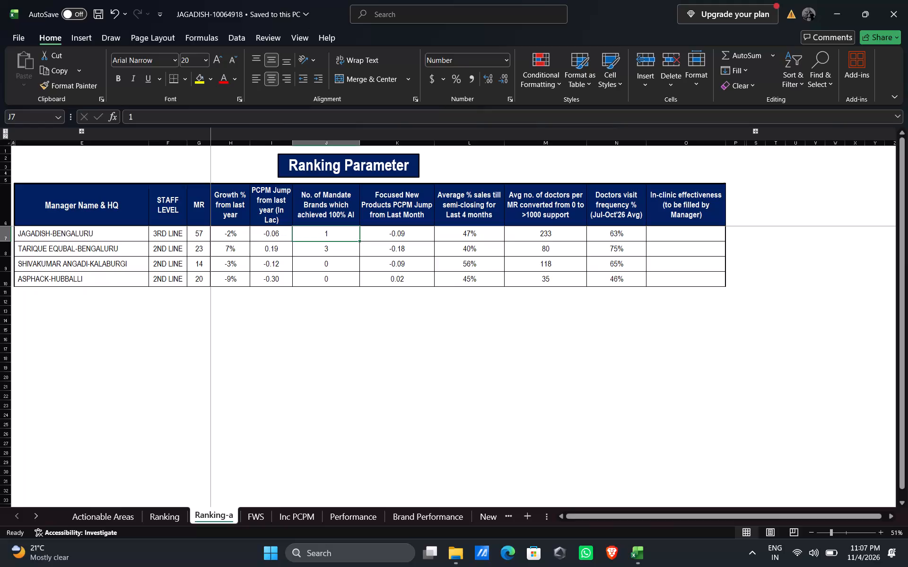
Review the field activity summary on the FWS sheet and the Inc PCPM sheet.
{"action": "left_click", "coordinate": [257, 516]}
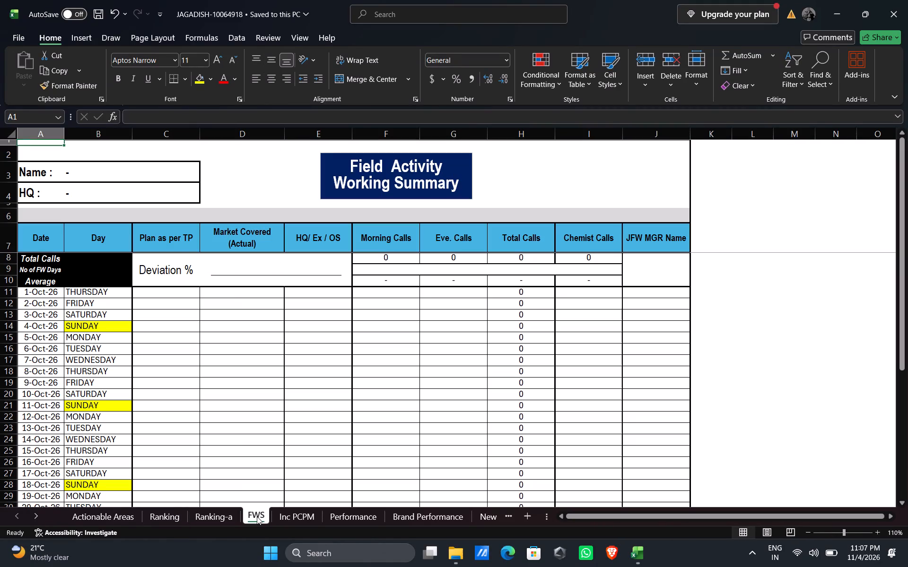
{"action": "left_click", "coordinate": [292, 519]}
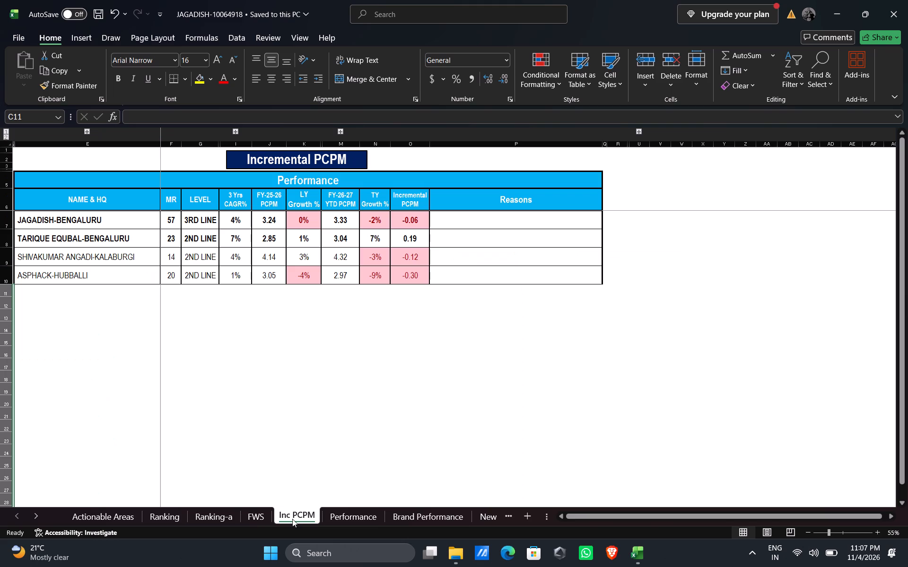
Examine the Performance sheet, checking the third-line manager's YTD growth, sale and accuracy index, and look over the second-line managers' blocks.
{"action": "left_click", "coordinate": [332, 515]}
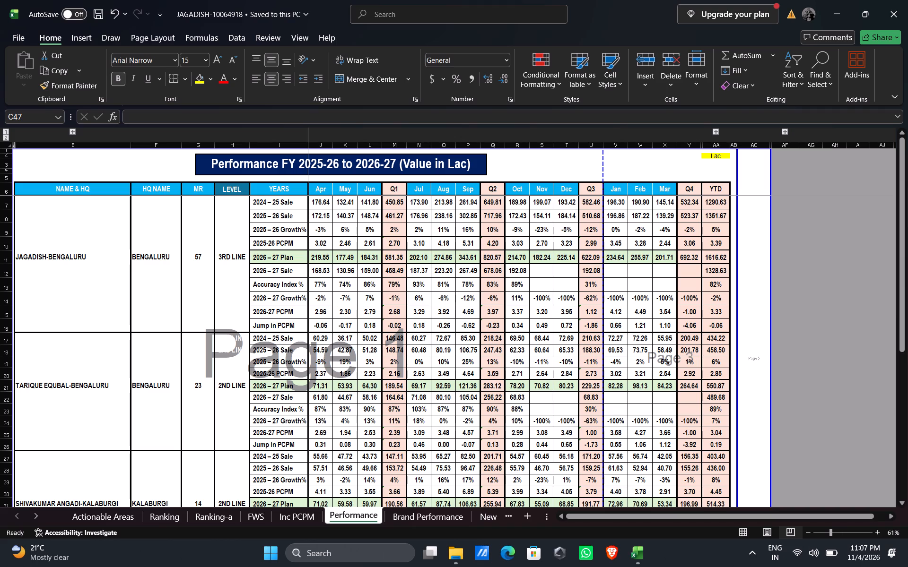
{"action": "left_click", "coordinate": [724, 232]}
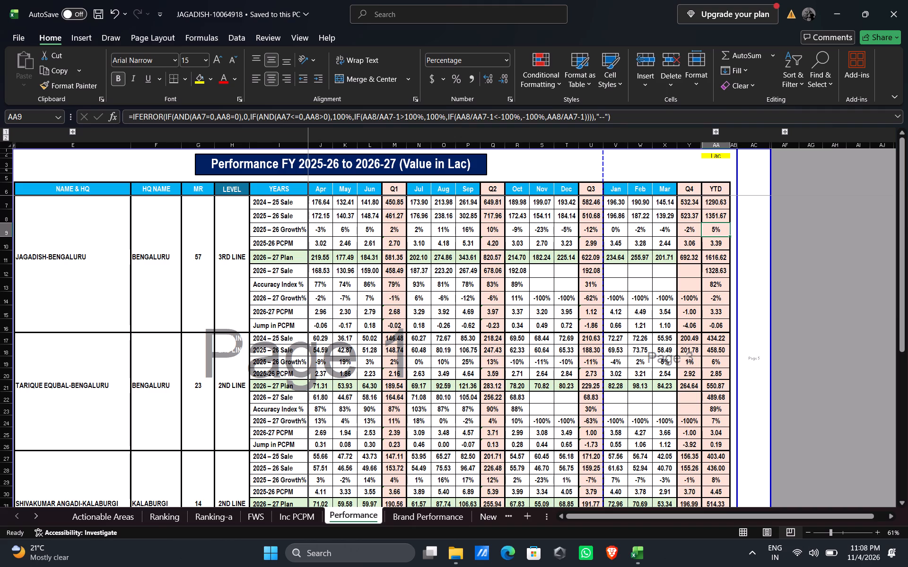
{"action": "left_click", "coordinate": [724, 232]}
{"action": "left_click", "coordinate": [723, 275]}
{"action": "left_click", "coordinate": [721, 287]}
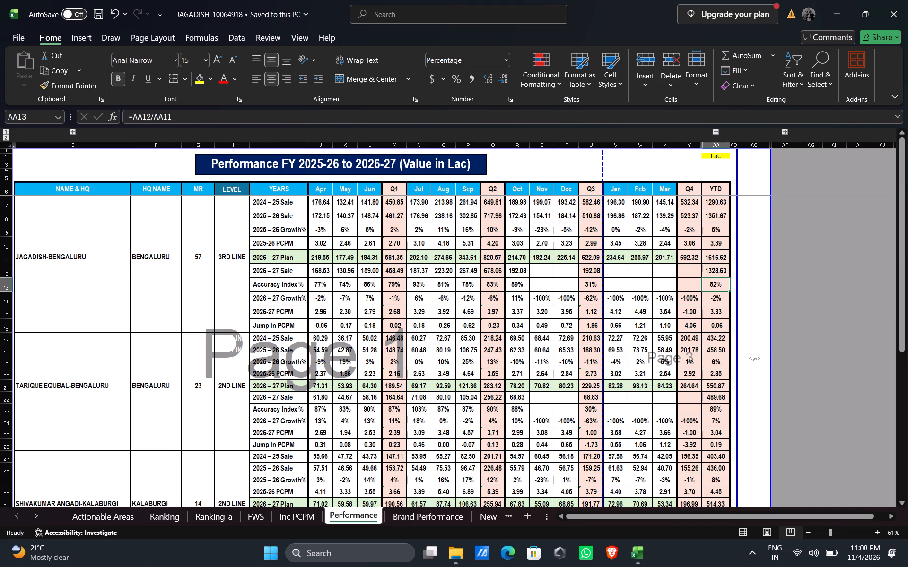
{"action": "left_click_drag", "start_coordinate": [904, 294], "coordinate": [906, 450]}
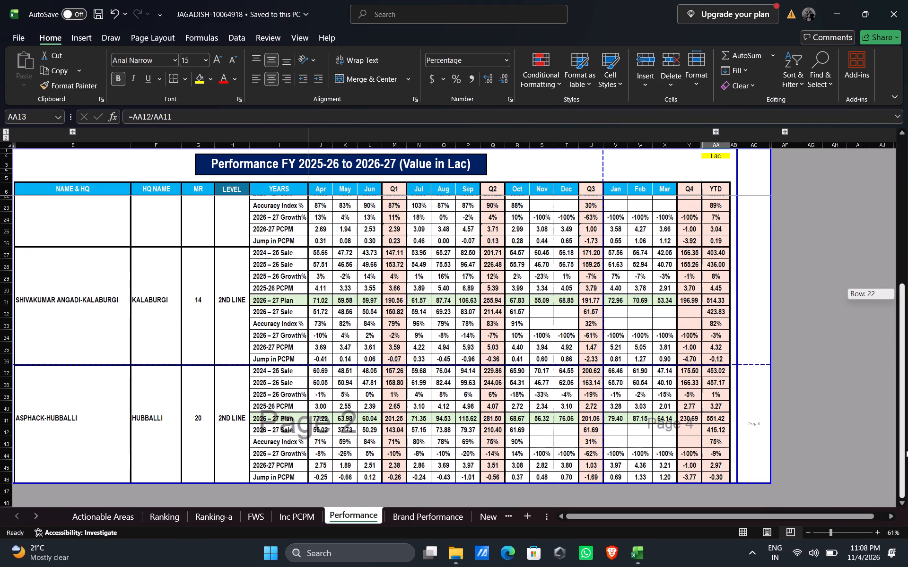
{"action": "left_click_drag", "start_coordinate": [906, 450], "coordinate": [907, 226]}
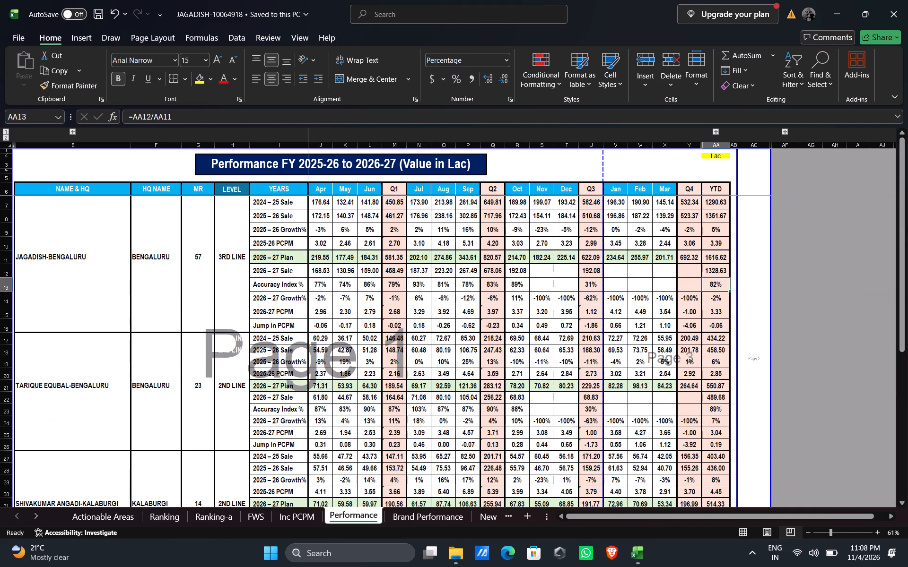
Examine the Brand Performance sheet from the first manager's brands and the Nov'26 plan column through to the last manager's block.
{"action": "left_click", "coordinate": [423, 520]}
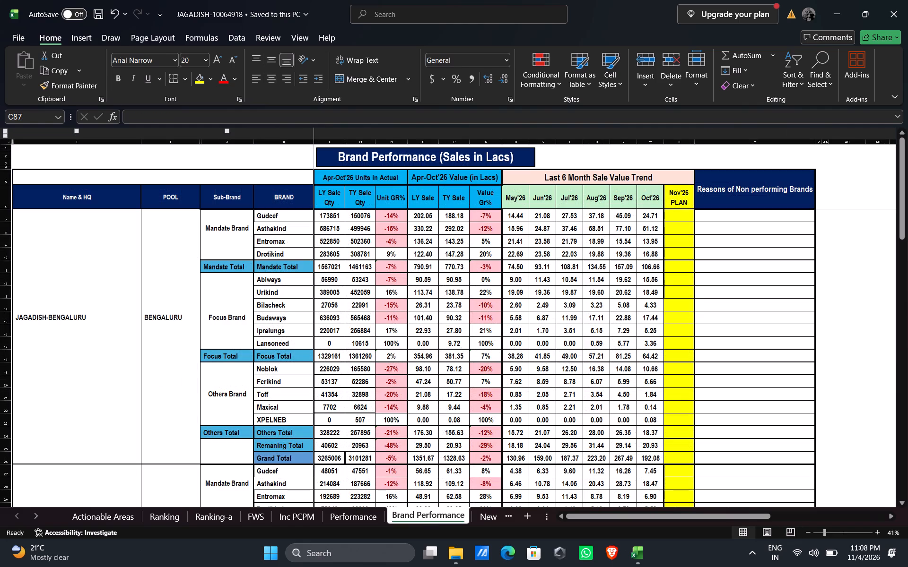
{"action": "left_click_drag", "start_coordinate": [902, 192], "coordinate": [907, 147]}
{"action": "left_click", "coordinate": [673, 215]}
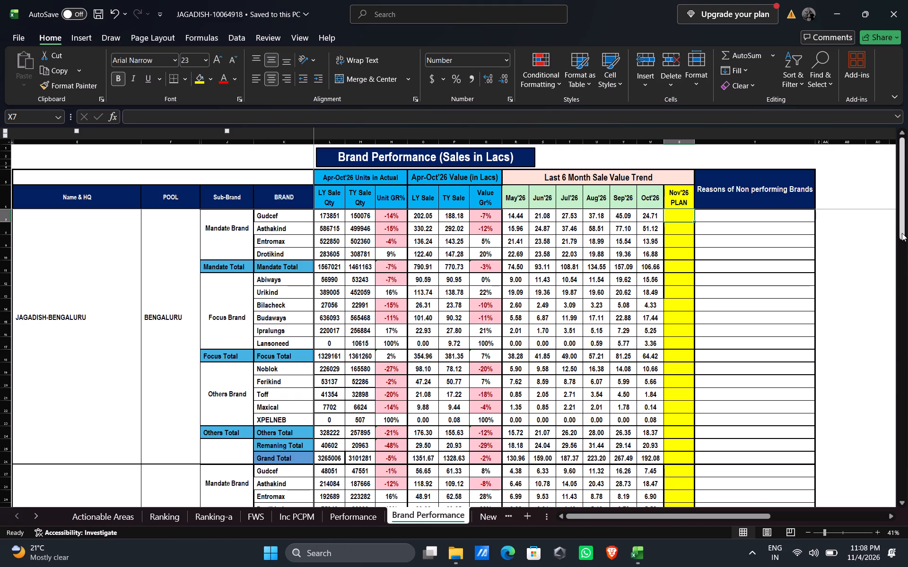
{"action": "left_click_drag", "start_coordinate": [902, 232], "coordinate": [899, 449]}
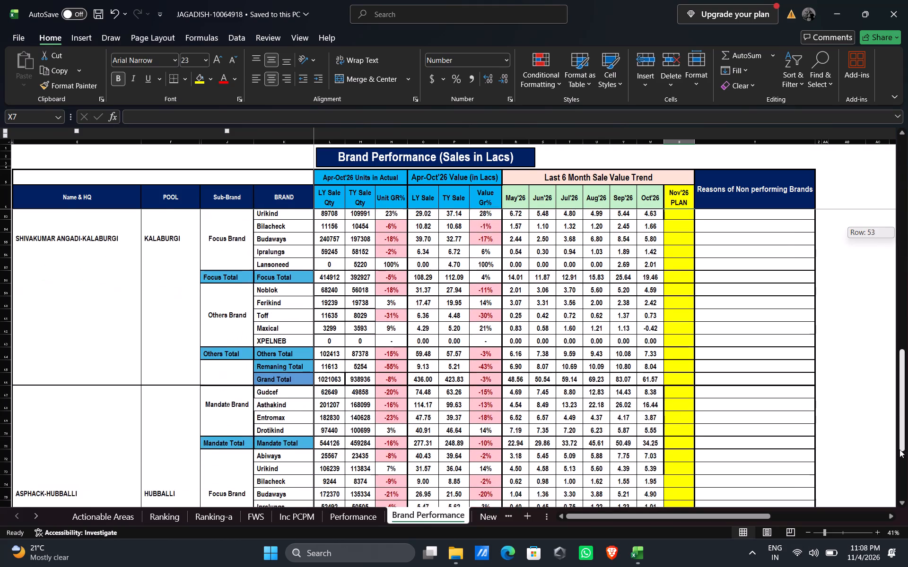
{"action": "left_click_drag", "start_coordinate": [899, 449], "coordinate": [892, 519]}
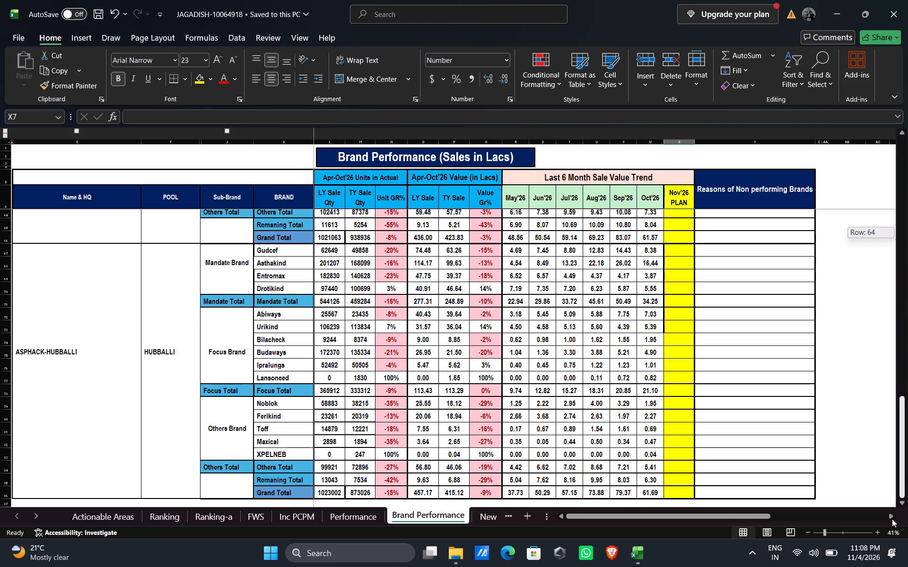
{"action": "left_click_drag", "start_coordinate": [892, 519], "coordinate": [849, 113]}
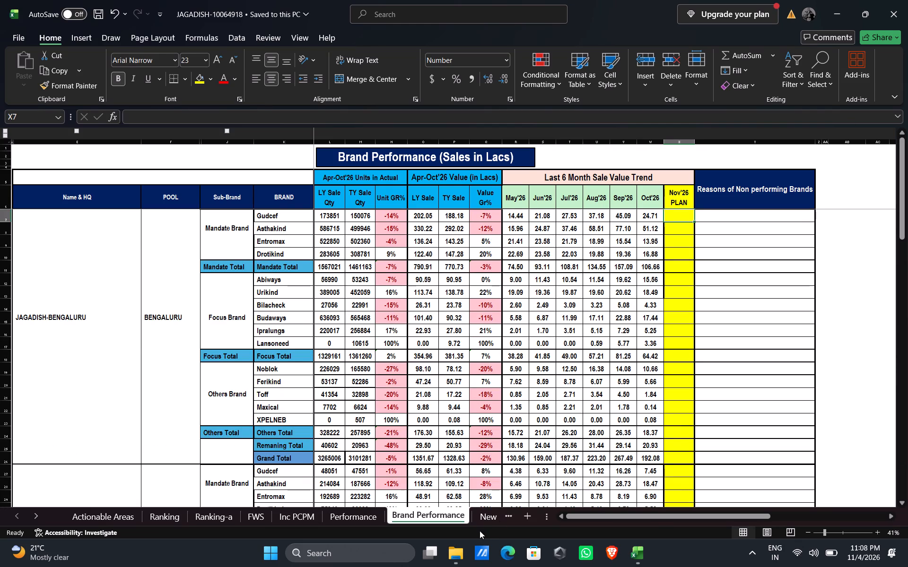
Look through the remaining sheets in order, from New Products through Activity HCP Coverage.
{"action": "left_click", "coordinate": [485, 520]}
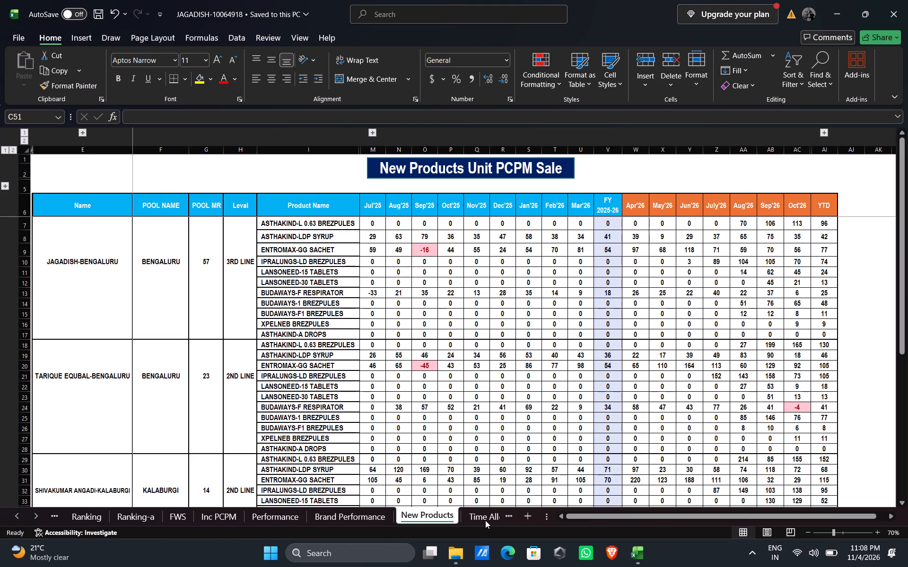
{"action": "left_click", "coordinate": [485, 520]}
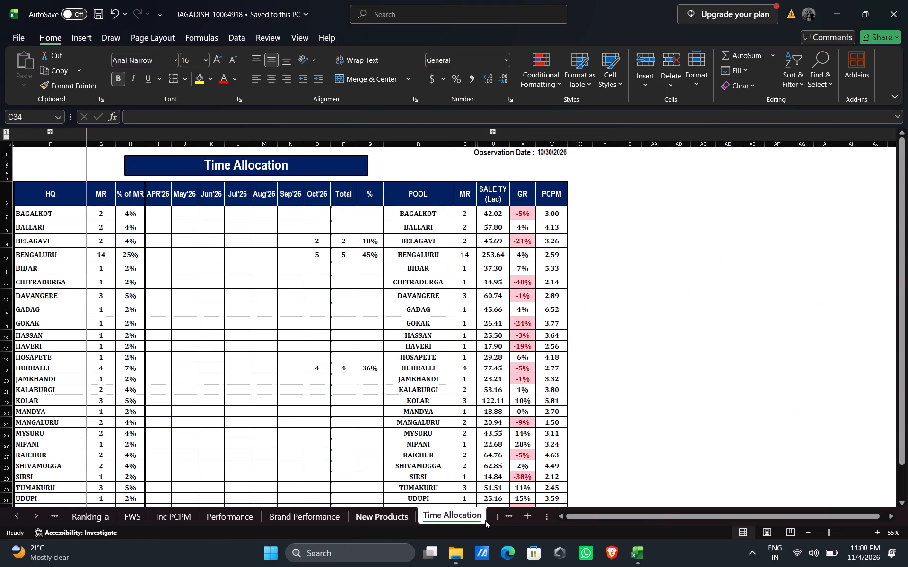
{"action": "left_click", "coordinate": [495, 517]}
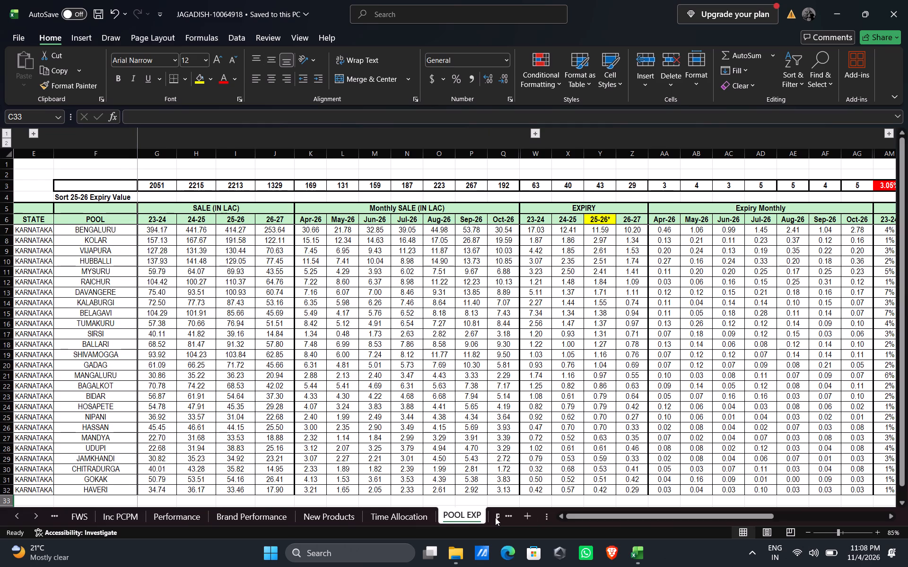
{"action": "left_click", "coordinate": [495, 517]}
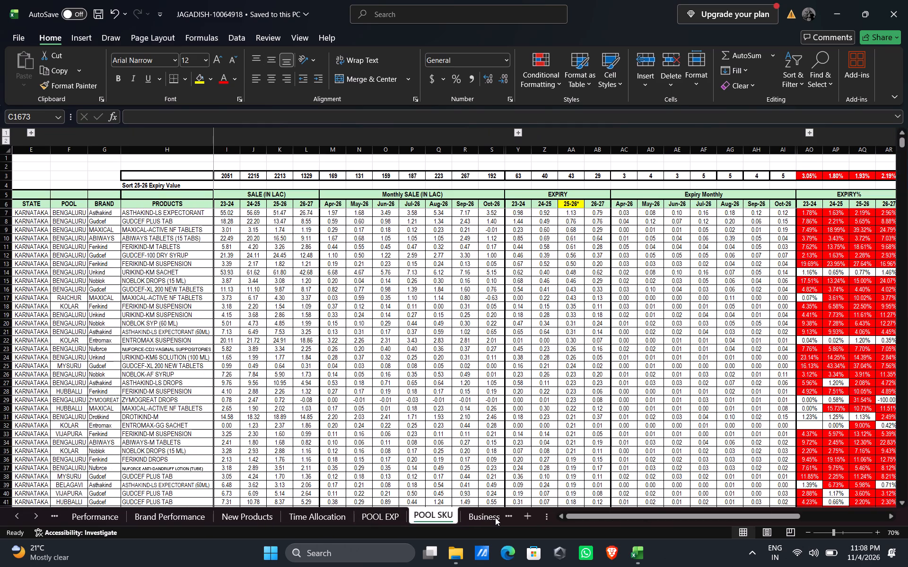
{"action": "left_click", "coordinate": [481, 515]}
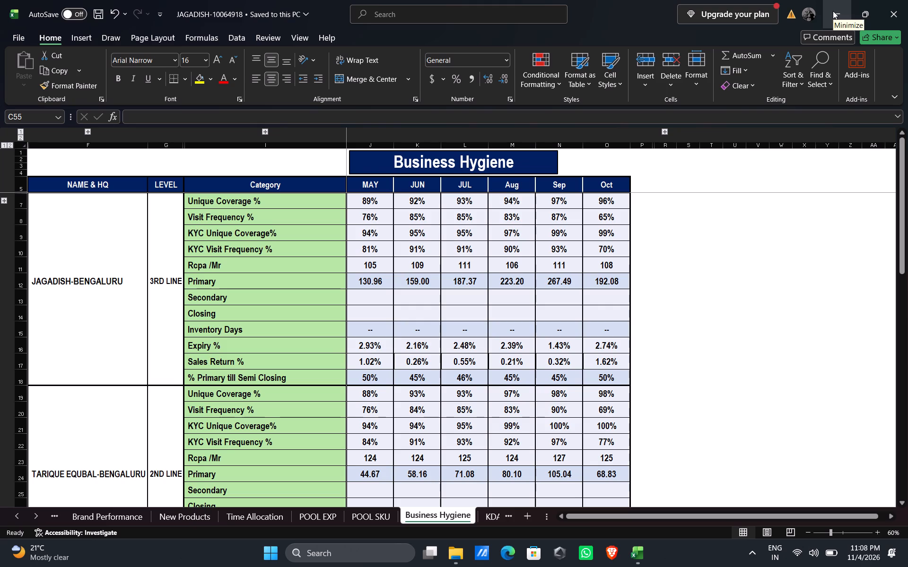
{"action": "left_click", "coordinate": [492, 516]}
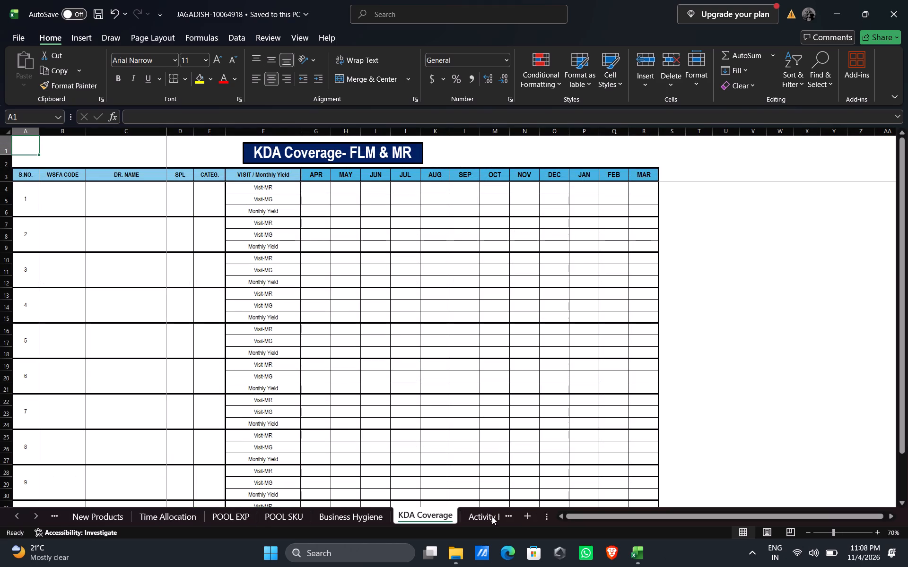
{"action": "left_click", "coordinate": [492, 516]}
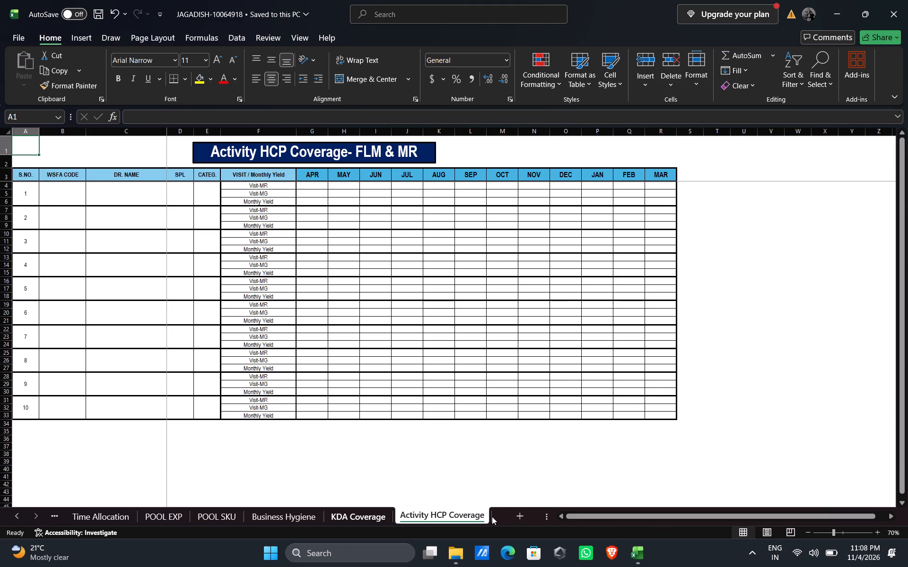
Add a blank worksheet after the Activity HCP Coverage sheet.
{"action": "left_click", "coordinate": [518, 515]}
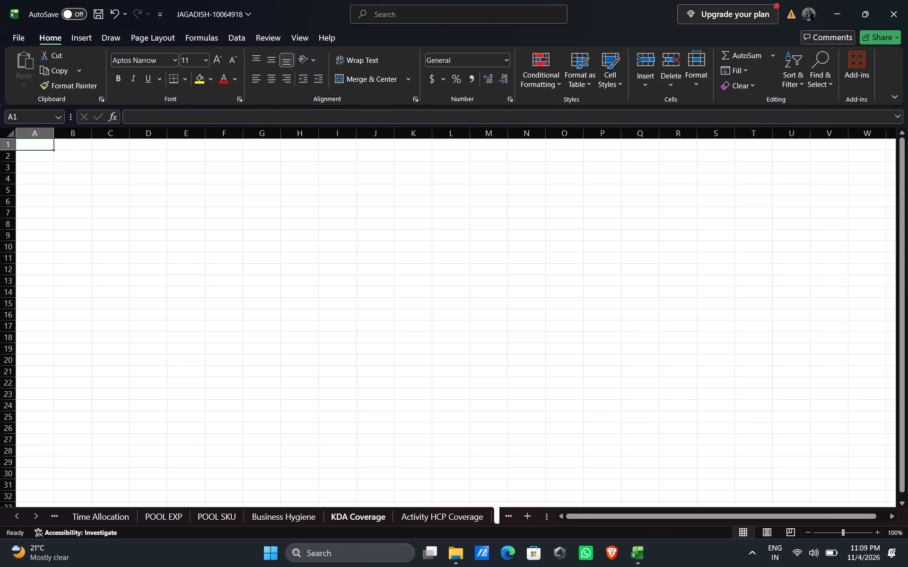
{"action": "left_click", "coordinate": [498, 518]}
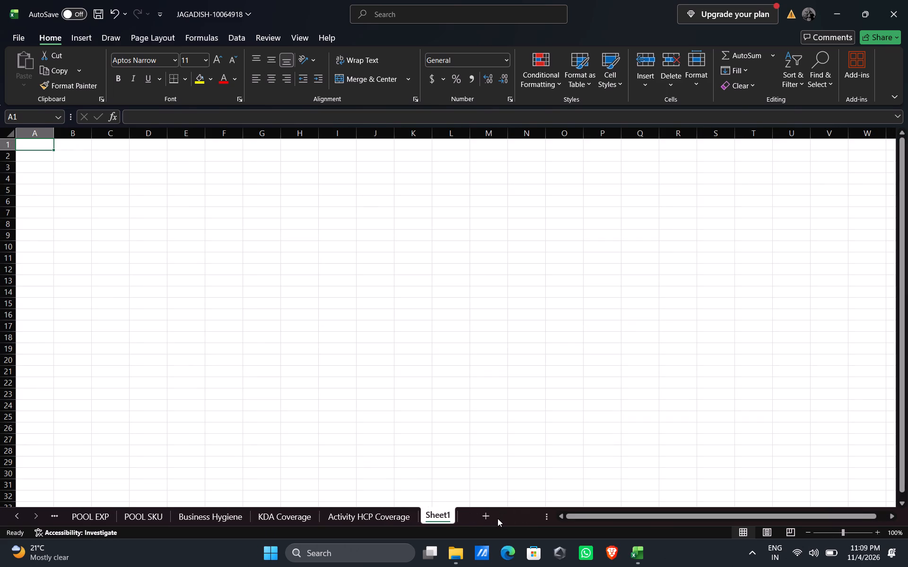
Rename the new blank worksheet as NOV BUS PLAN.
{"action": "right_click", "coordinate": [439, 513]}
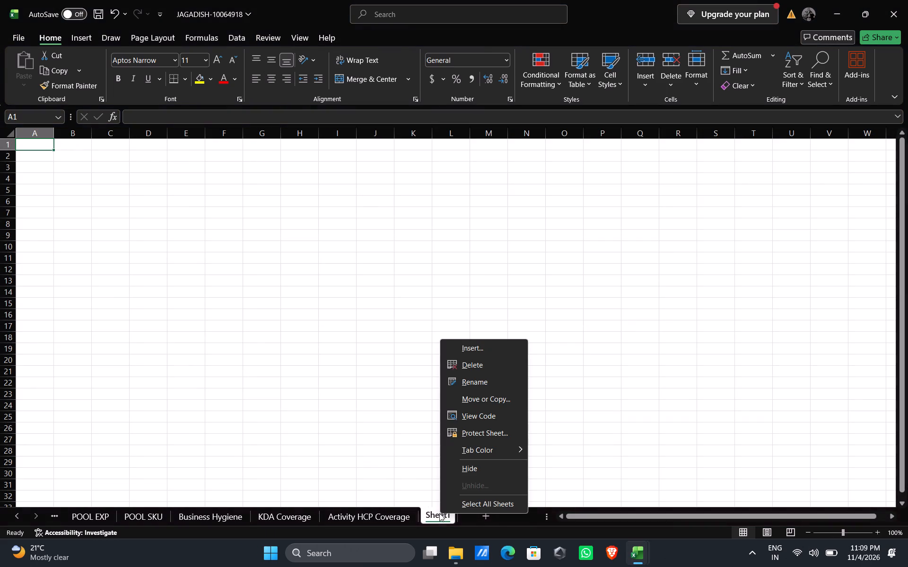
{"action": "left_click", "coordinate": [476, 382]}
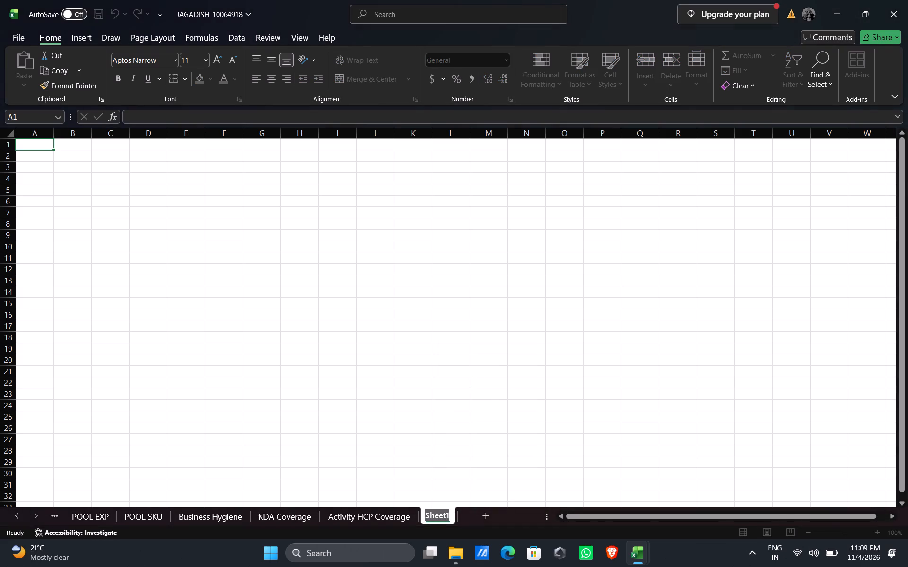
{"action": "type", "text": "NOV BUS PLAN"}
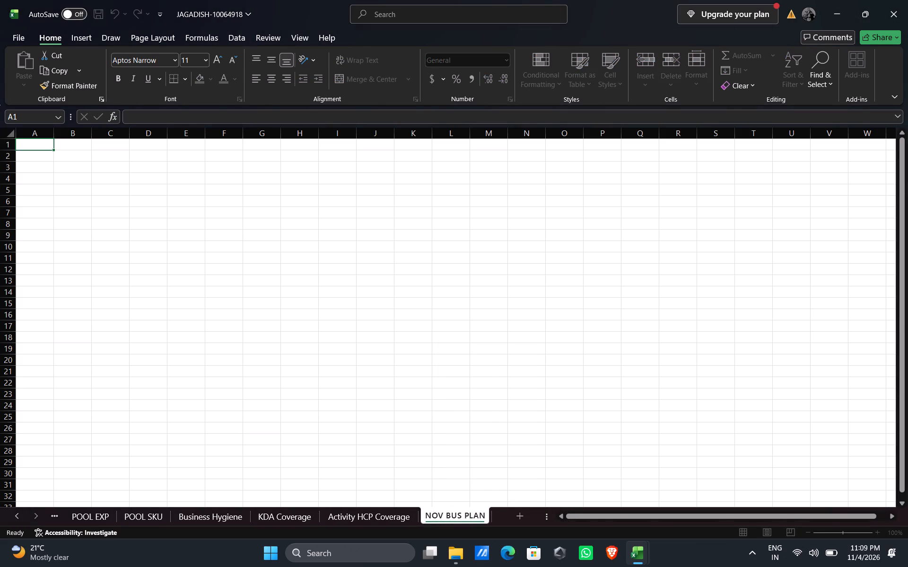
{"action": "left_click", "coordinate": [547, 387]}
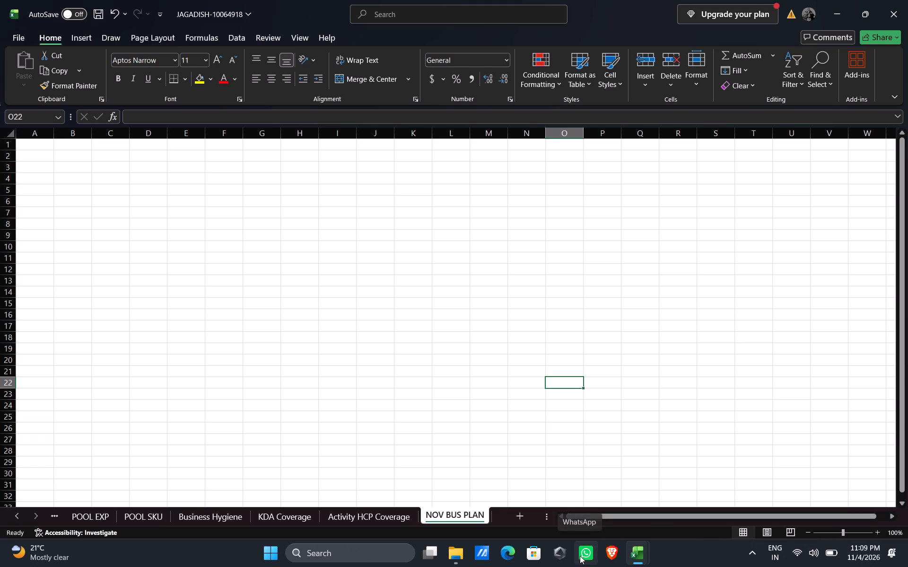
Switch to Microsoft Edge, dismiss the recommended browser settings prompt, and search the web for "whats app".
{"action": "left_click", "coordinate": [506, 549]}
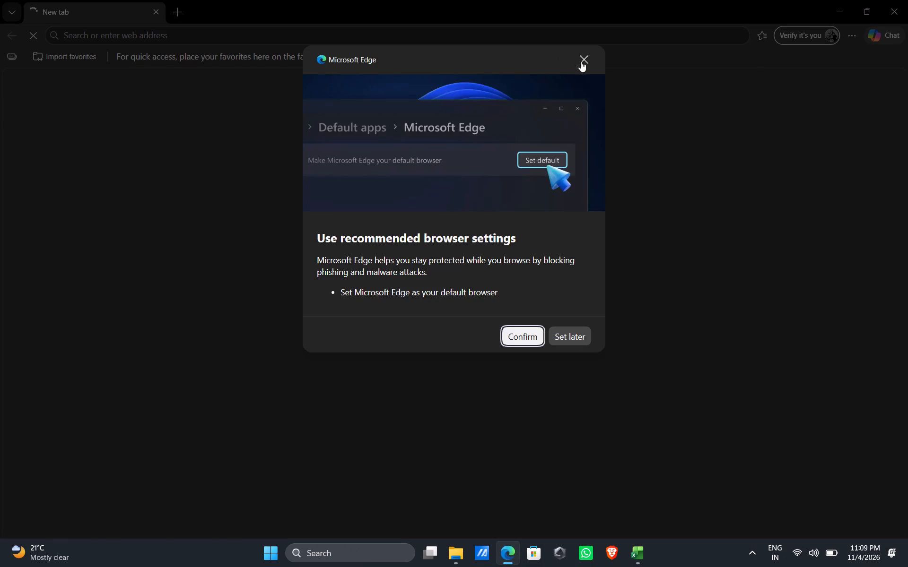
{"action": "left_click", "coordinate": [582, 61]}
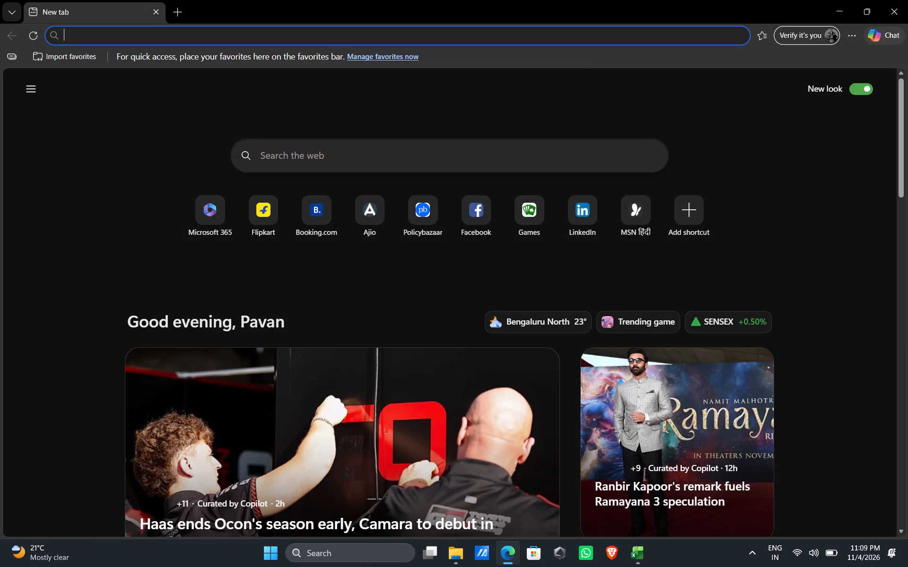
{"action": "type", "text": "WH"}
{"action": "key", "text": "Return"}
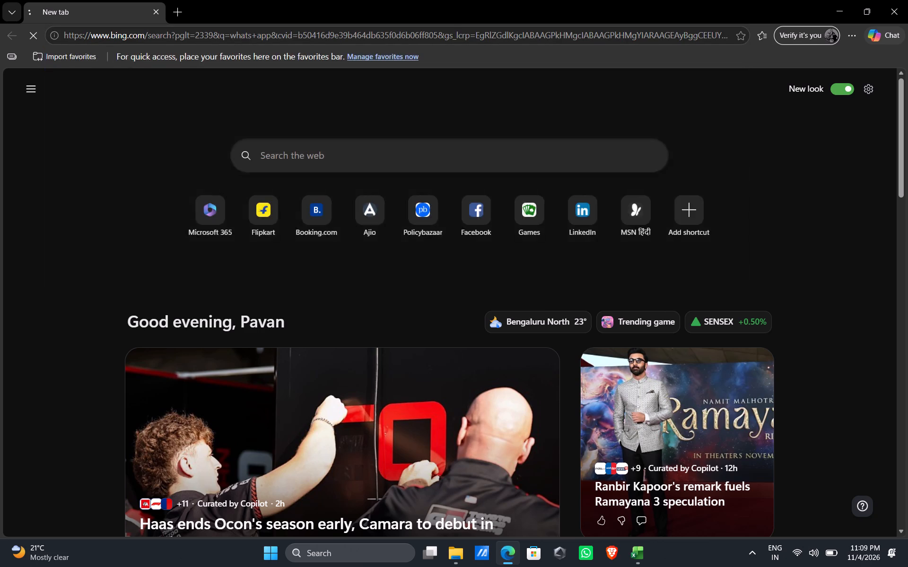
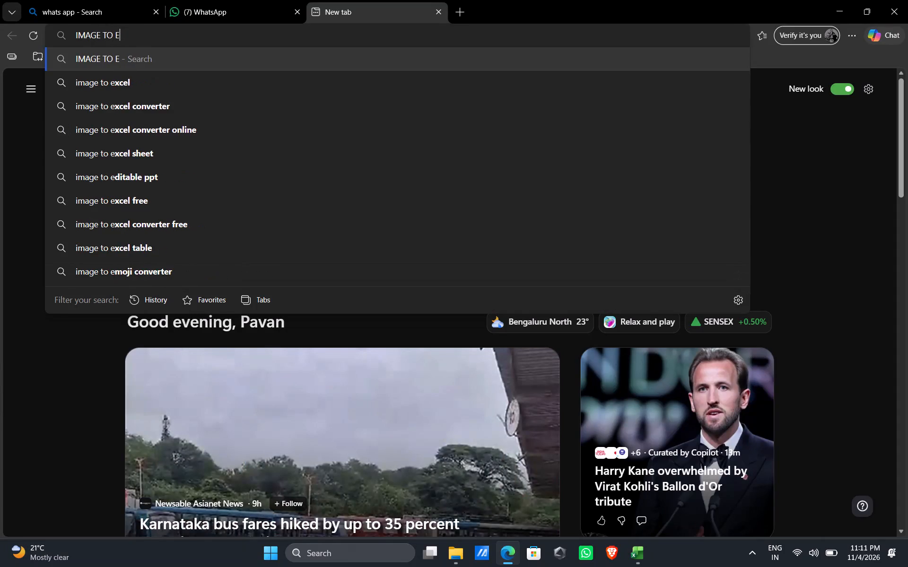
Search the web for "image to excel converter" using the matching search suggestion.
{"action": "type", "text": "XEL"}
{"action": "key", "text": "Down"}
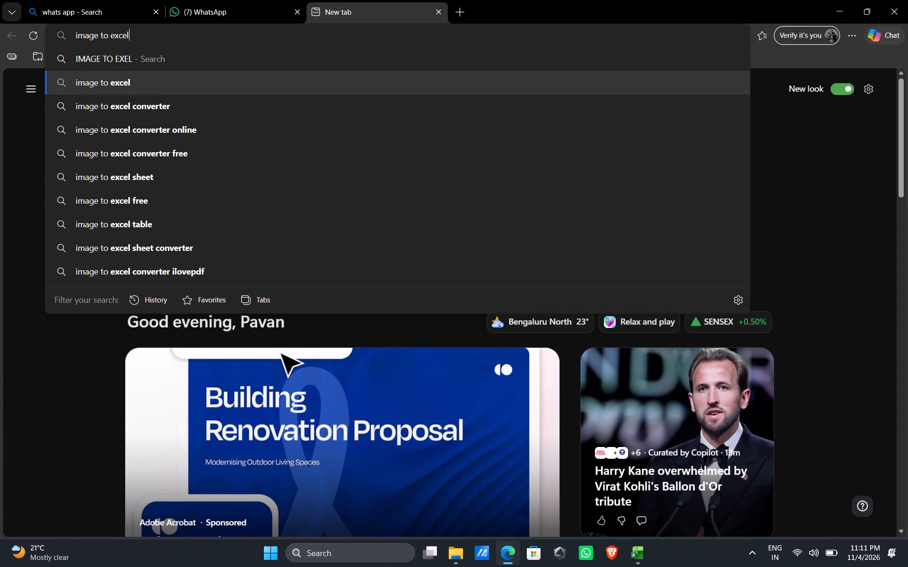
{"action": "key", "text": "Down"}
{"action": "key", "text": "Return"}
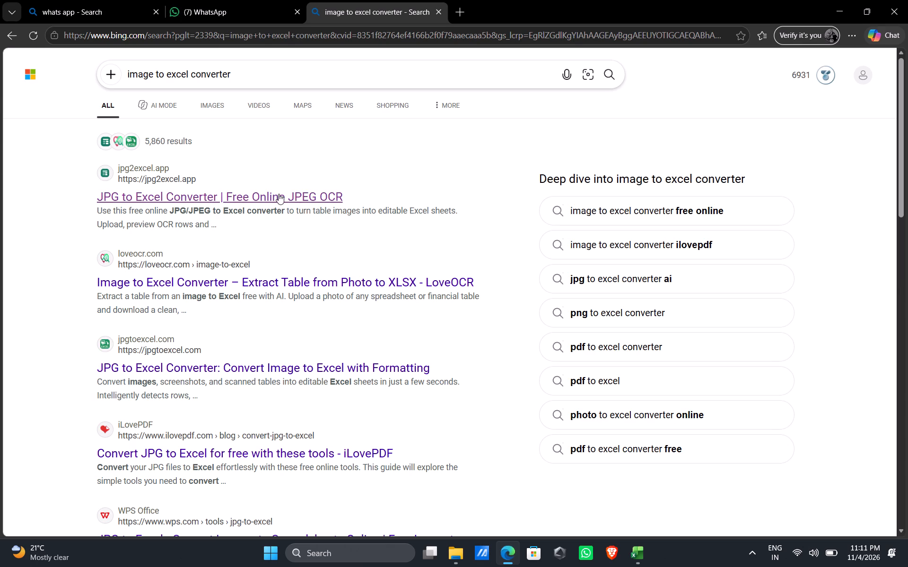
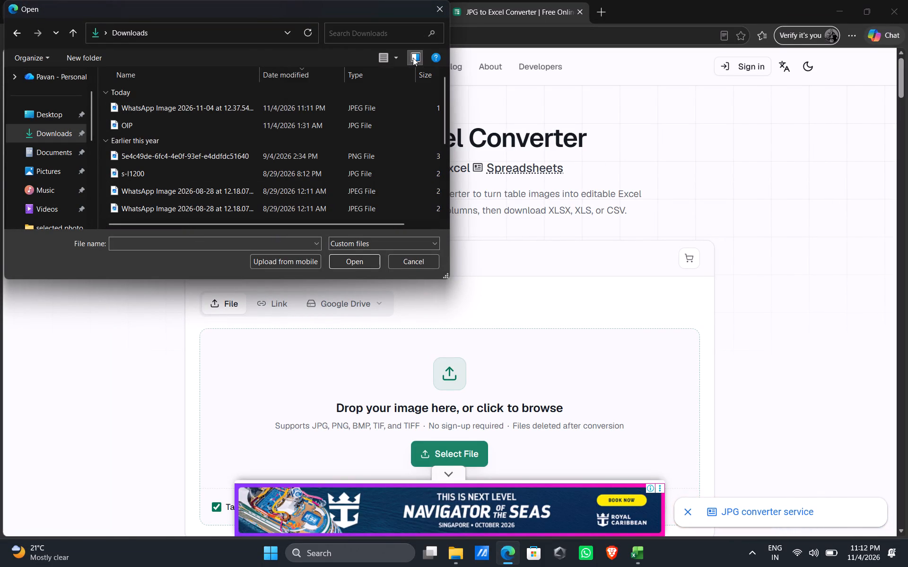
Upload WhatsApp Image 2026-11-04 at 12.37.54 PM from Downloads to the JPG to Excel Converter and start its Standard, tables-only conversion.
{"action": "left_click", "coordinate": [387, 57]}
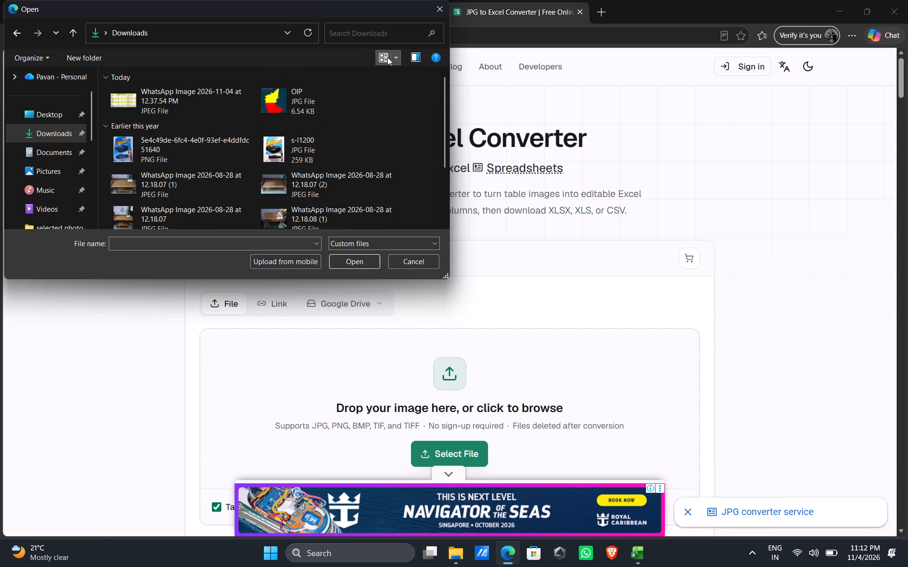
{"action": "double_click", "coordinate": [184, 103]}
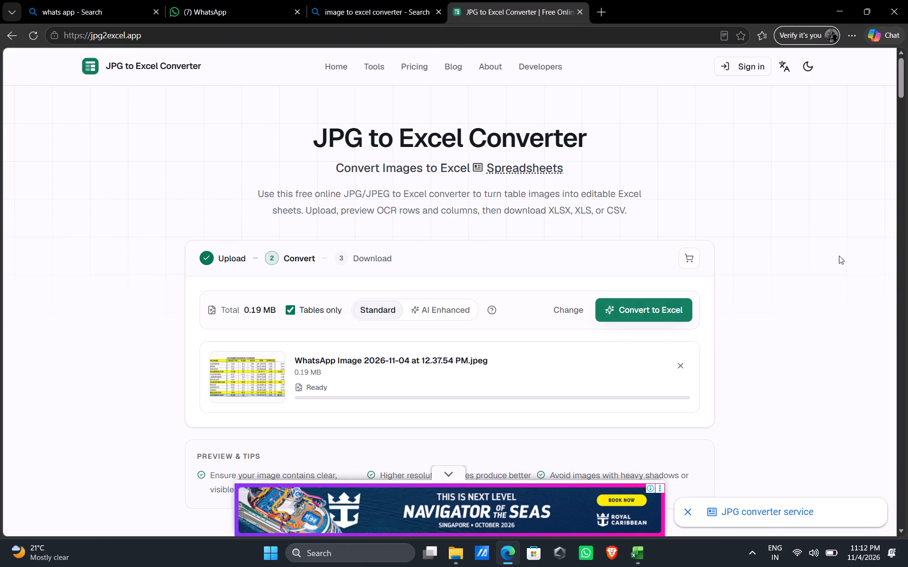
{"action": "left_click_drag", "start_coordinate": [904, 87], "coordinate": [904, 94]}
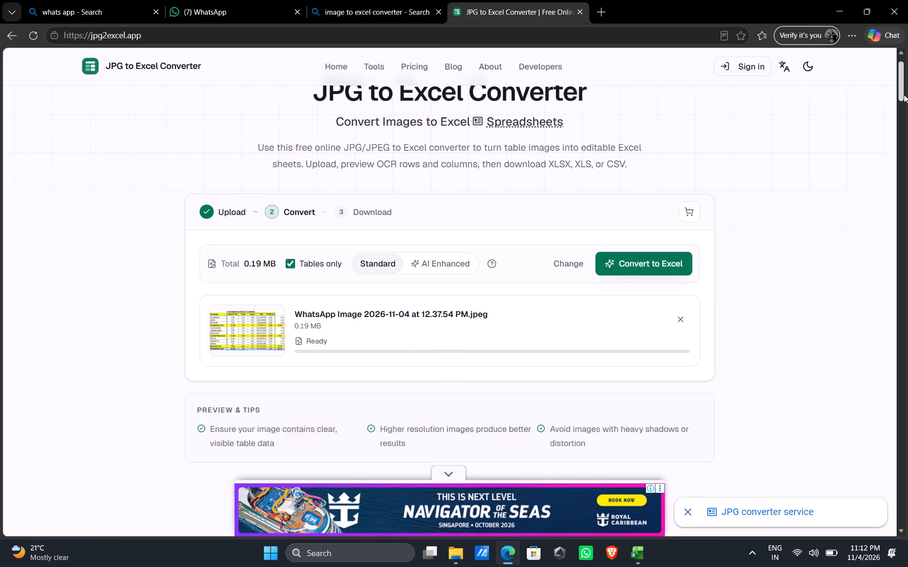
{"action": "left_click_drag", "start_coordinate": [904, 94], "coordinate": [904, 103]}
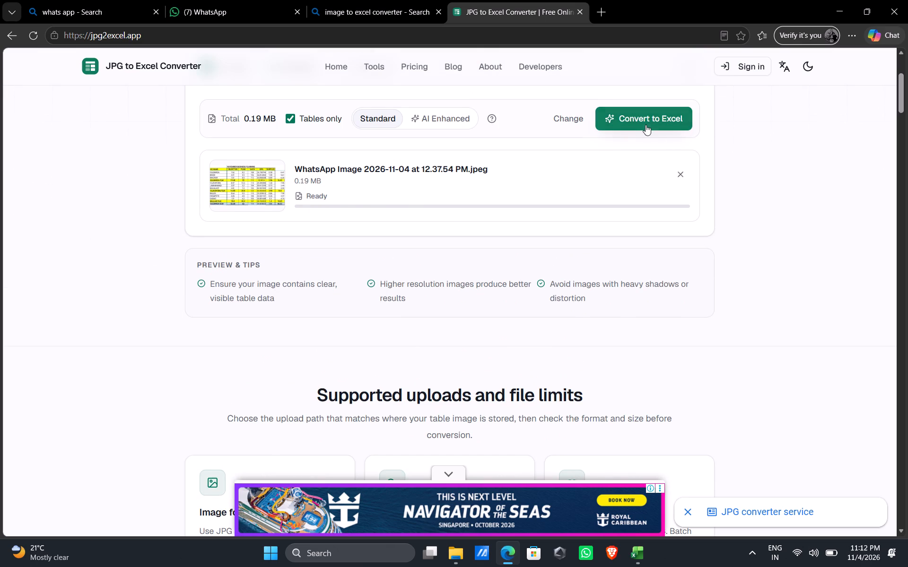
{"action": "left_click", "coordinate": [646, 124]}
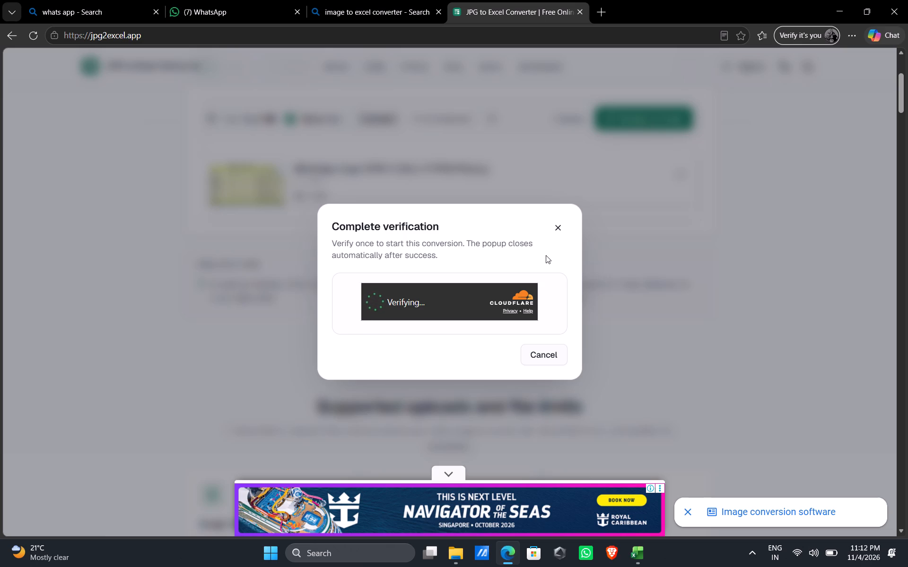
Switch to File Explorer and check the Downloads folder for the converted Excel file.
{"action": "left_click", "coordinate": [458, 552]}
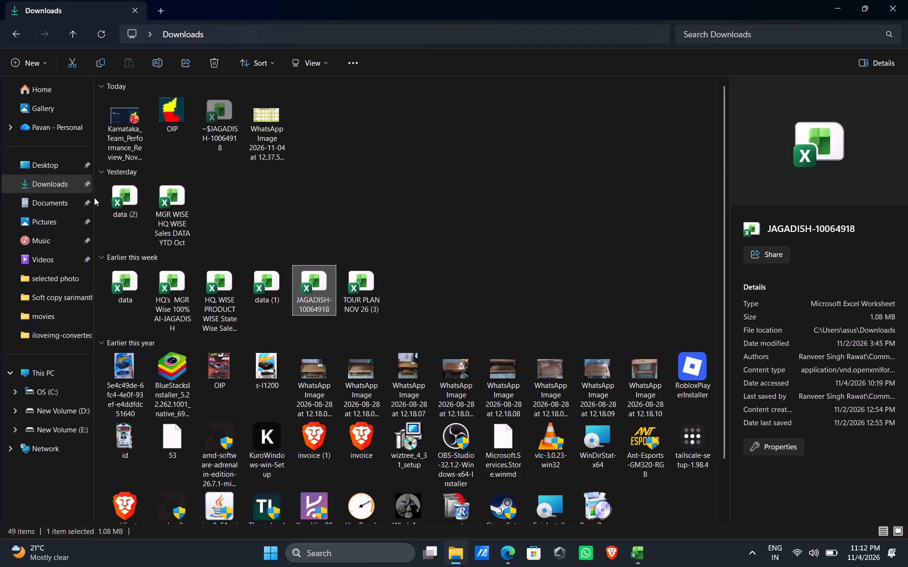
{"action": "left_click", "coordinate": [47, 182]}
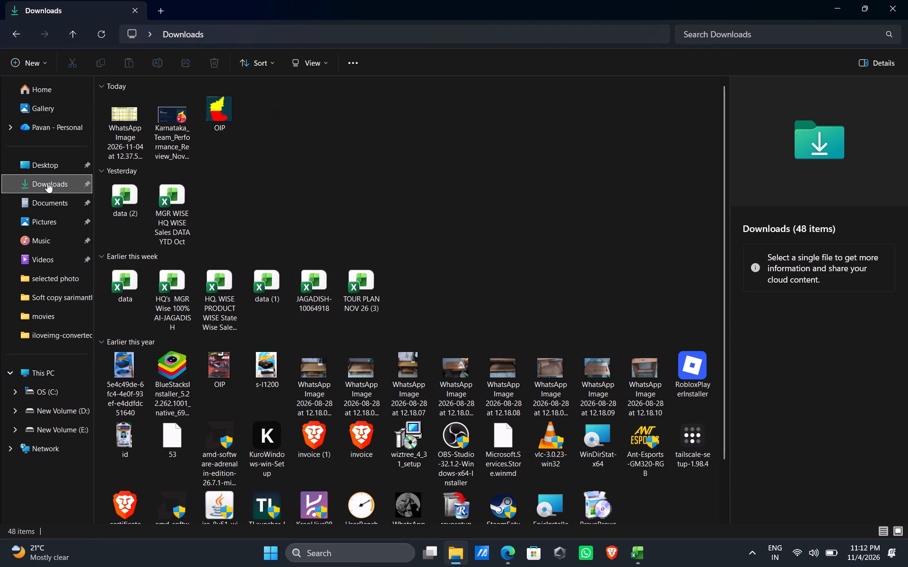
{"action": "left_click", "coordinate": [47, 182]}
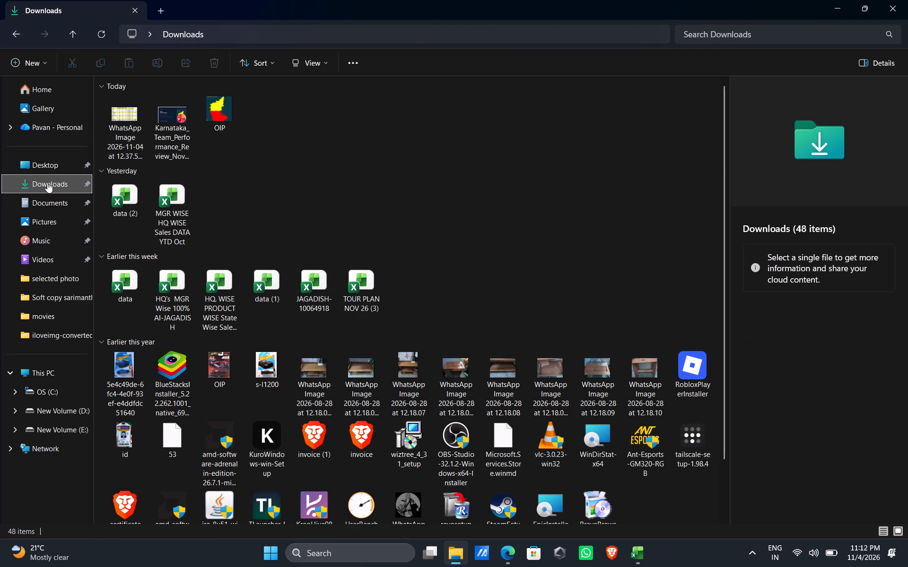
{"action": "left_click", "coordinate": [47, 182]}
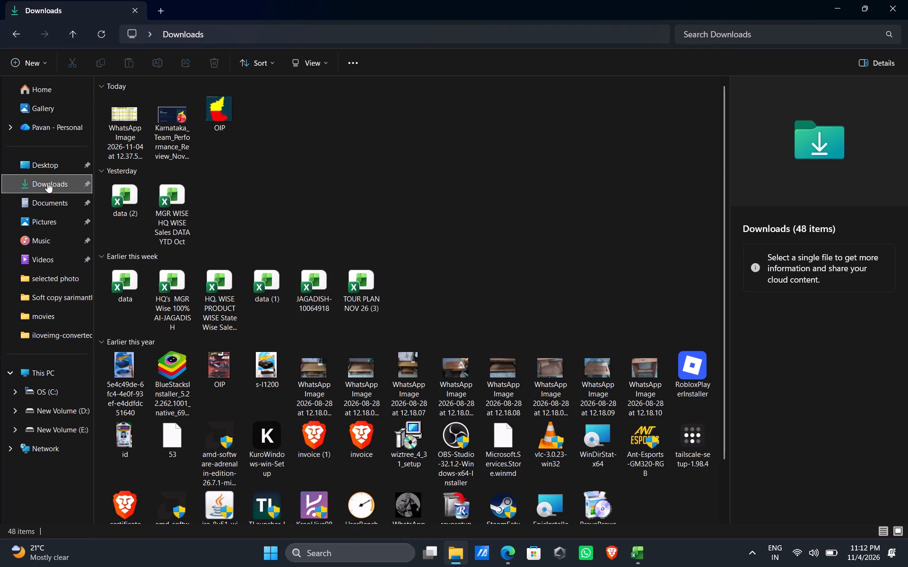
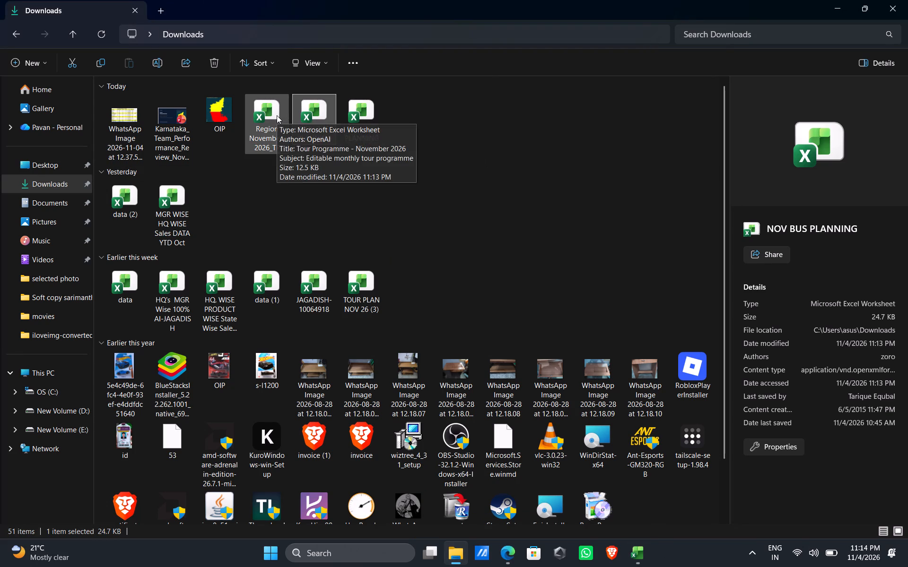
Open the NOV BUS PLANNING (1) workbook and copy the HUBBALLI to HUBLI SLM rows, from HQ name through the LY column.
{"action": "double_click", "coordinate": [366, 110]}
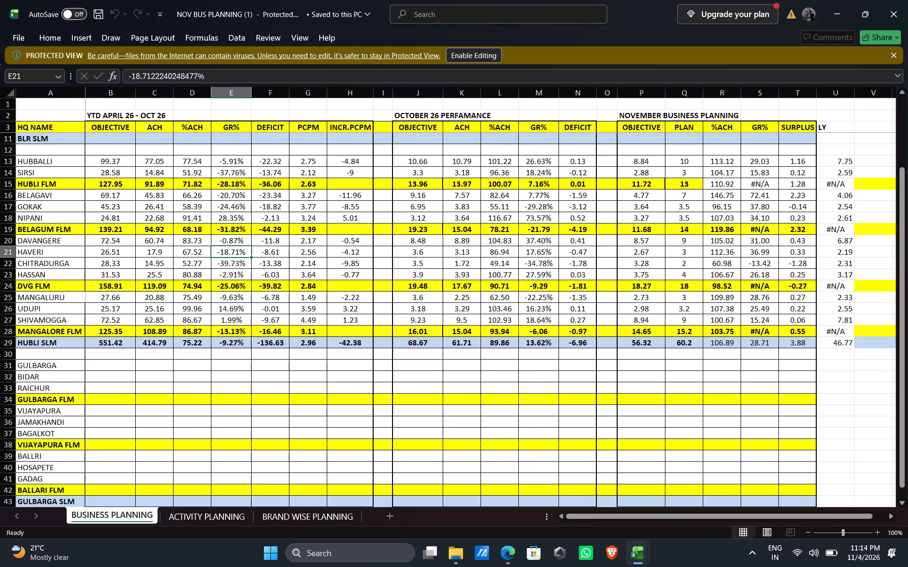
{"action": "left_click_drag", "start_coordinate": [34, 160], "coordinate": [671, 242]}
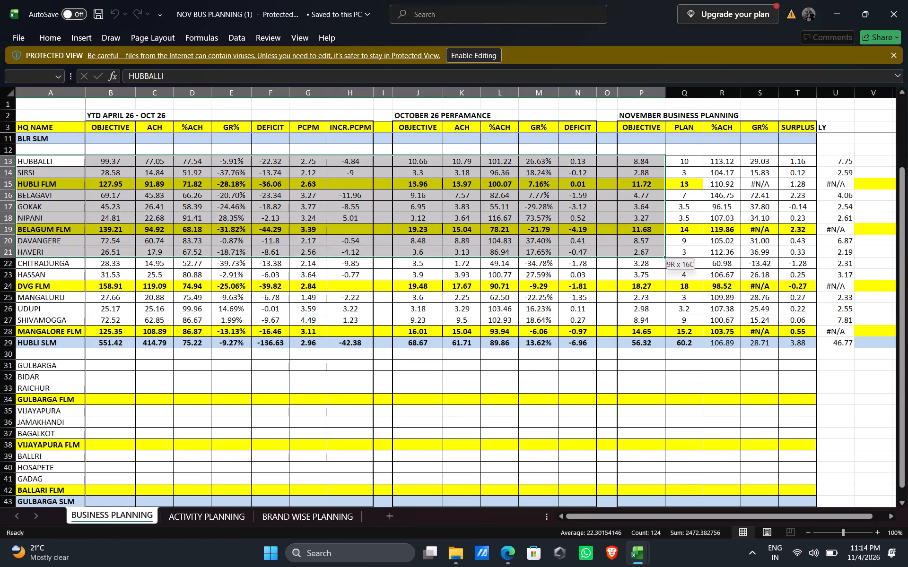
{"action": "left_click_drag", "start_coordinate": [671, 242], "coordinate": [790, 240]}
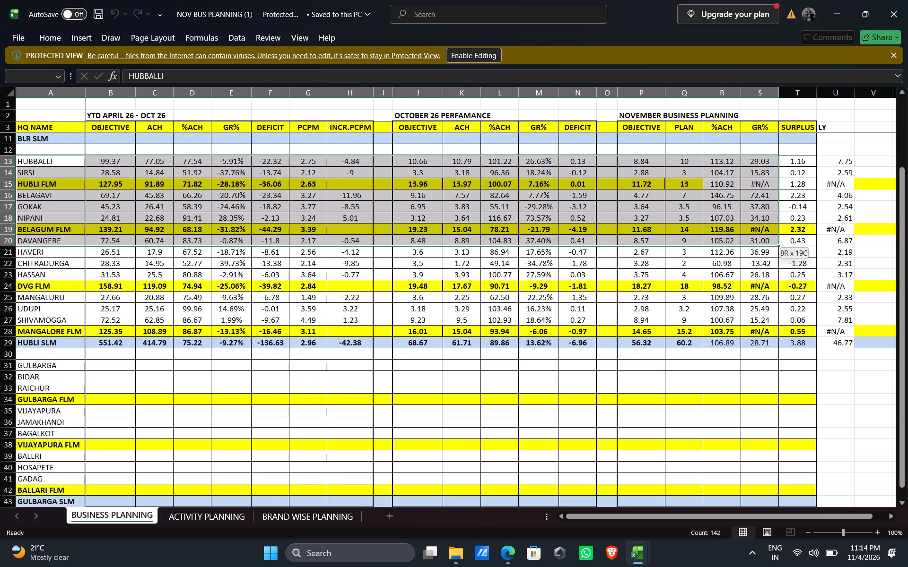
{"action": "left_click_drag", "start_coordinate": [790, 240], "coordinate": [794, 338]}
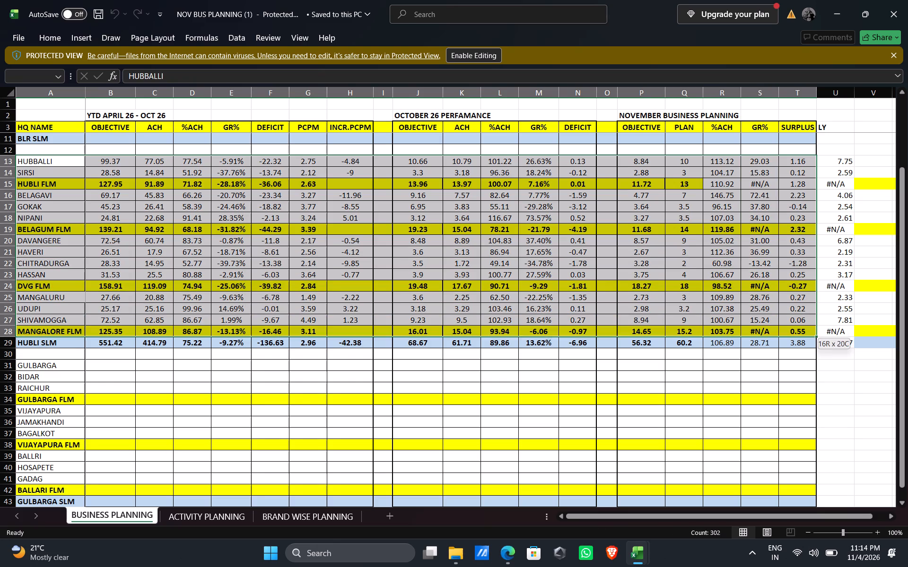
{"action": "left_click_drag", "start_coordinate": [794, 338], "coordinate": [794, 341]}
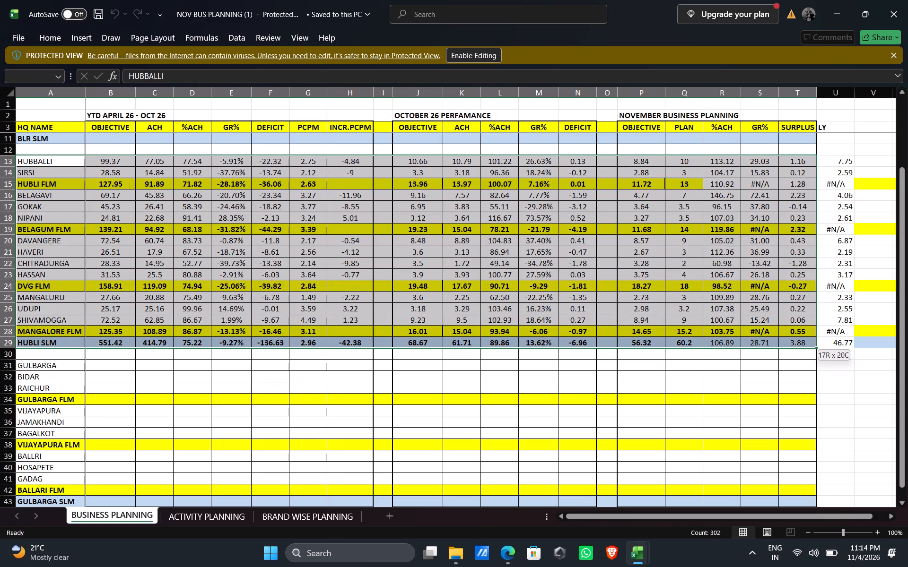
{"action": "left_click_drag", "start_coordinate": [794, 341], "coordinate": [827, 343]}
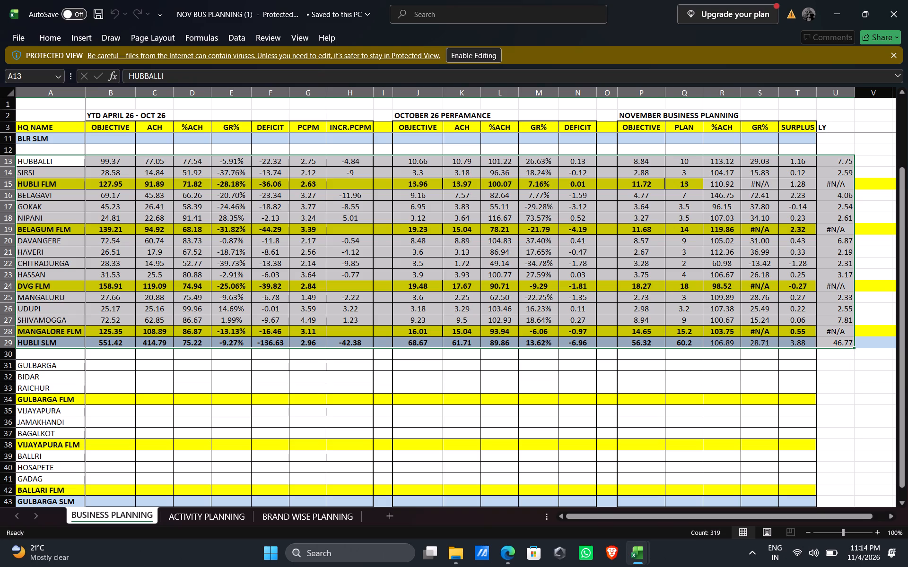
{"action": "key", "text": "ctrl+c"}
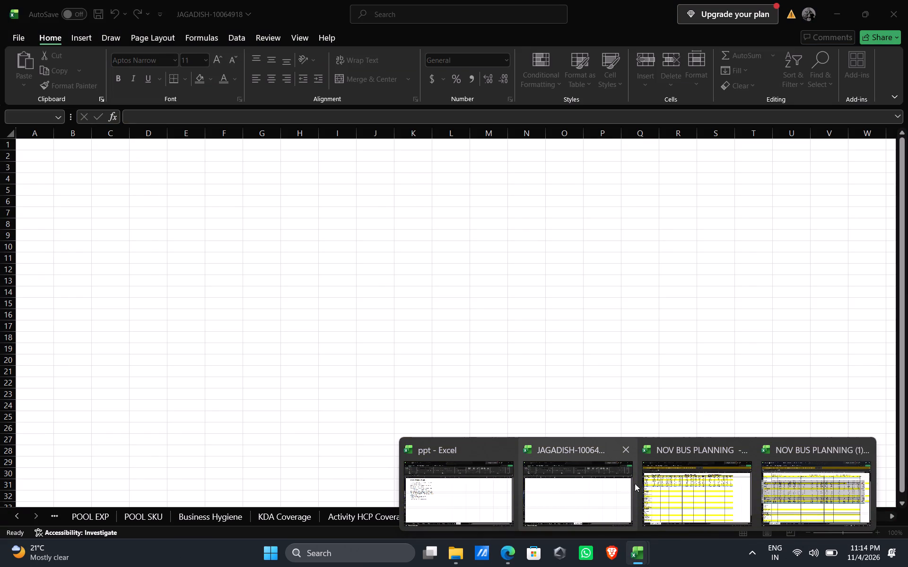
Switch to the NOV BUS PLANNING workbook, enable editing, and paste the copied block over the HUBLI to HUBLI SLM rows, starting at A13.
{"action": "left_click", "coordinate": [716, 498]}
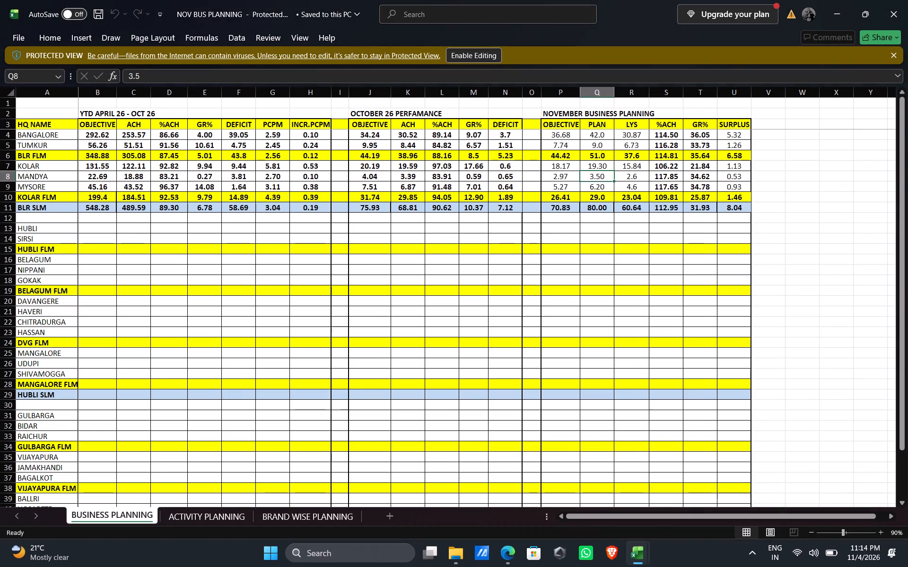
{"action": "left_click", "coordinate": [51, 227]}
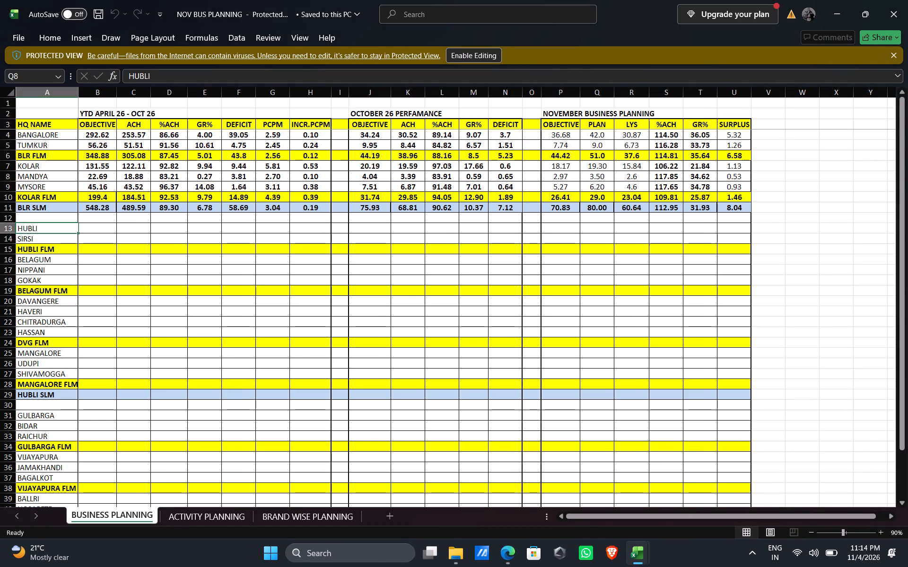
{"action": "key", "text": "ctrl+v"}
{"action": "left_click", "coordinate": [461, 58]}
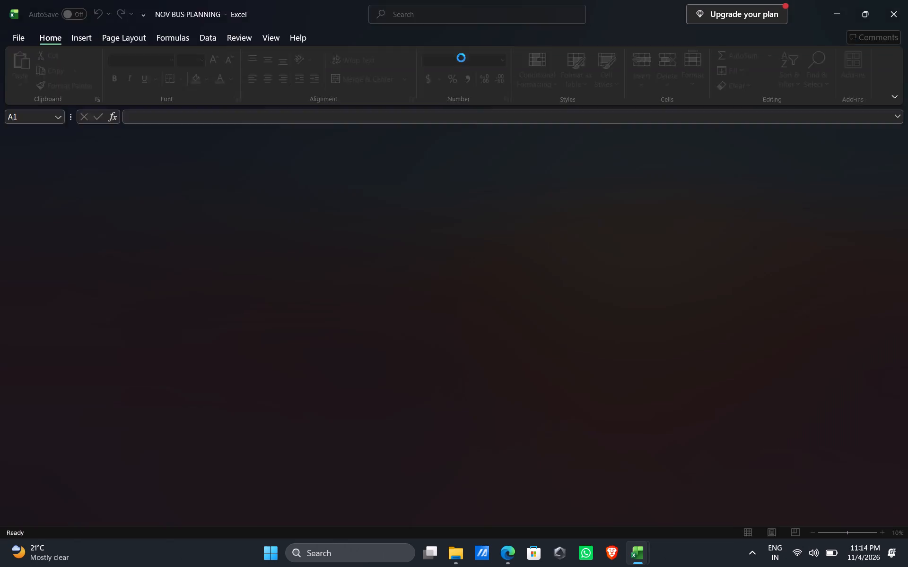
{"action": "left_click", "coordinate": [54, 267]}
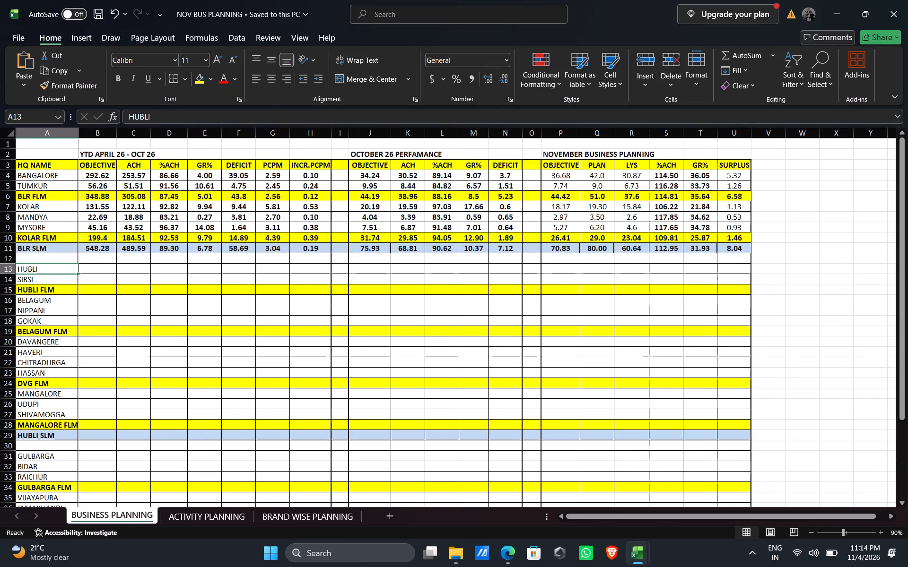
{"action": "key", "text": "ctrl+v"}
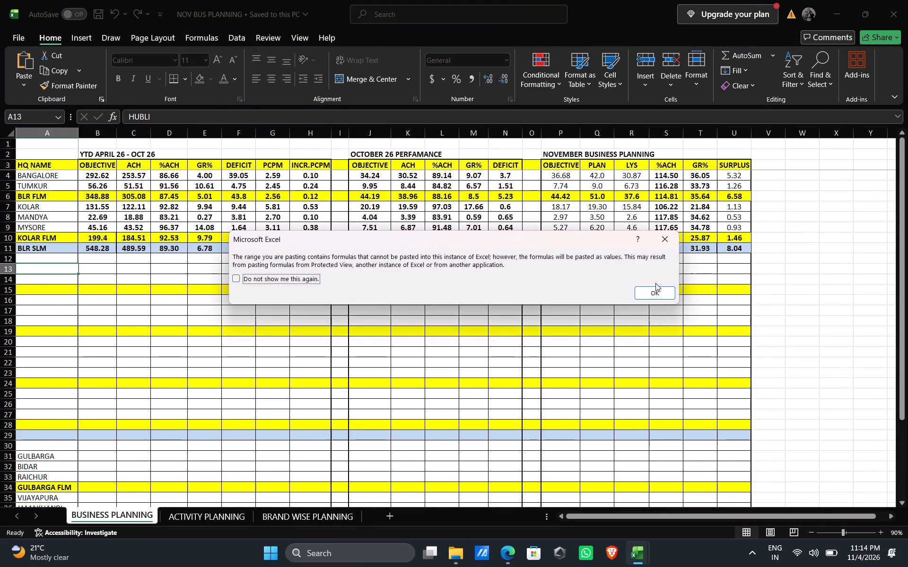
{"action": "left_click", "coordinate": [657, 291]}
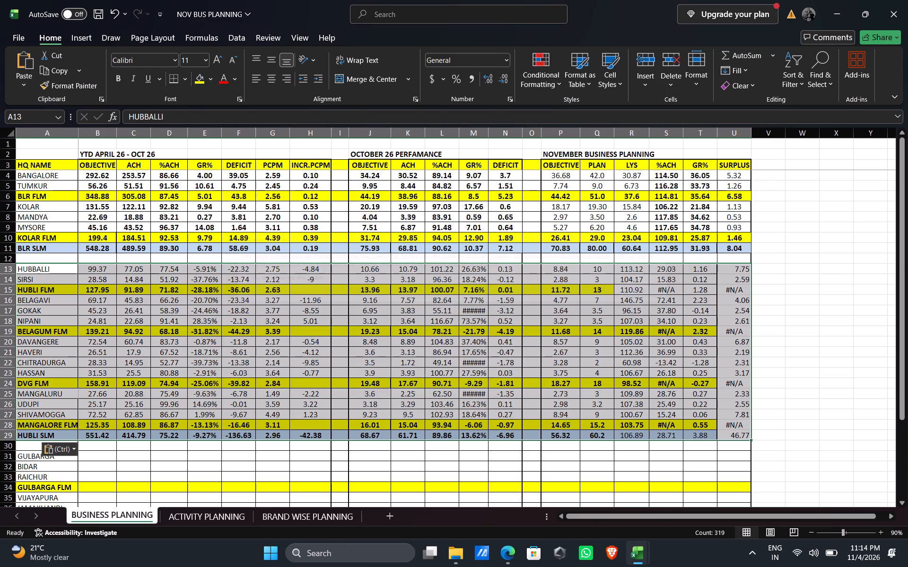
Copy the last-year sales values in U13:U29 to the empty column V, starting at V13.
{"action": "left_click", "coordinate": [736, 271]}
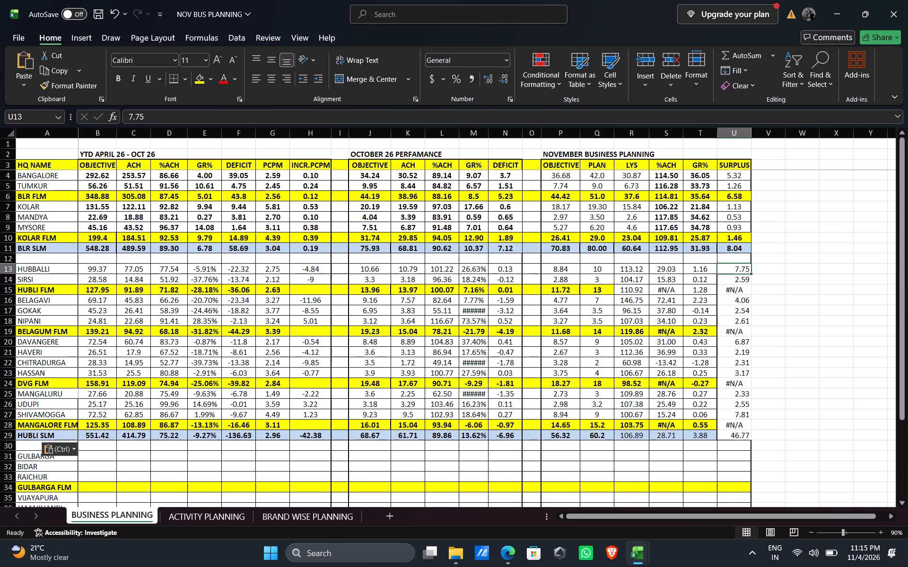
{"action": "left_click_drag", "start_coordinate": [736, 271], "coordinate": [744, 434]}
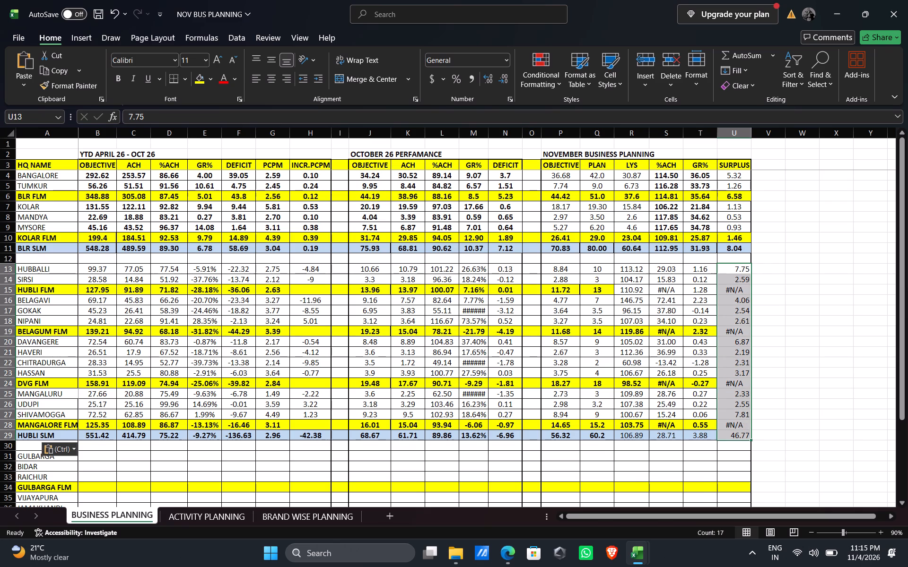
{"action": "key", "text": "ctrl+c"}
{"action": "left_click", "coordinate": [766, 266]}
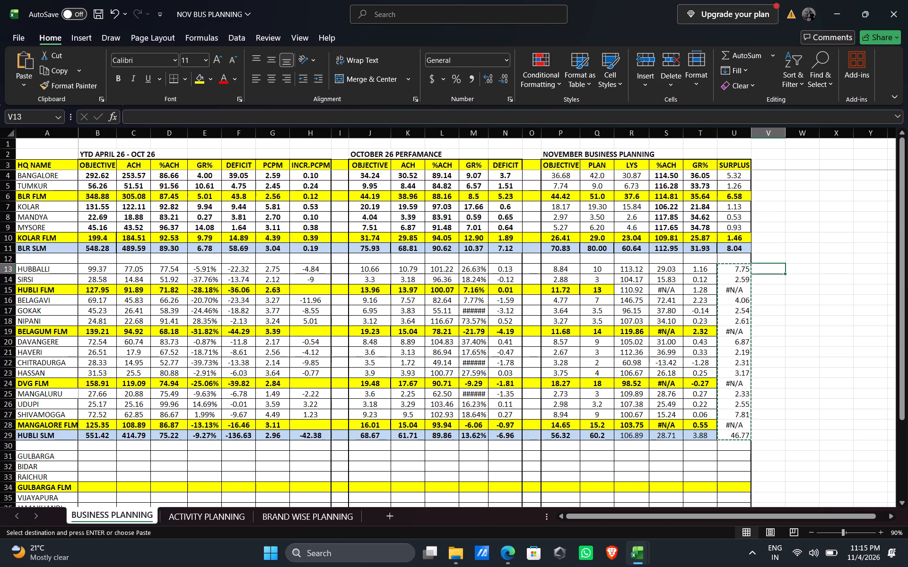
{"action": "key", "text": "ctrl+v"}
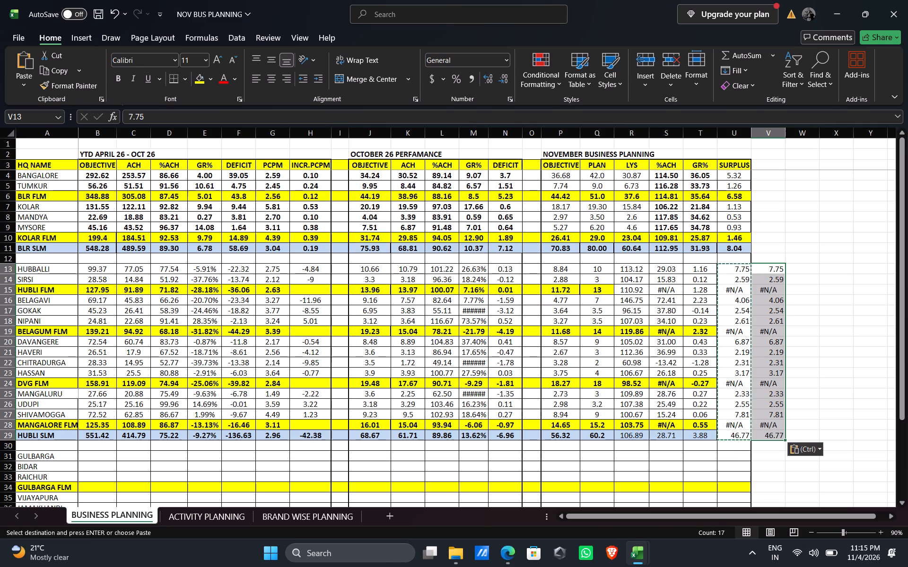
Copy the pasted %ACH, GR% and SURPLUS values in R13:T29 one column over, starting at S13, so they match their headings.
{"action": "left_click_drag", "start_coordinate": [629, 270], "coordinate": [694, 294]}
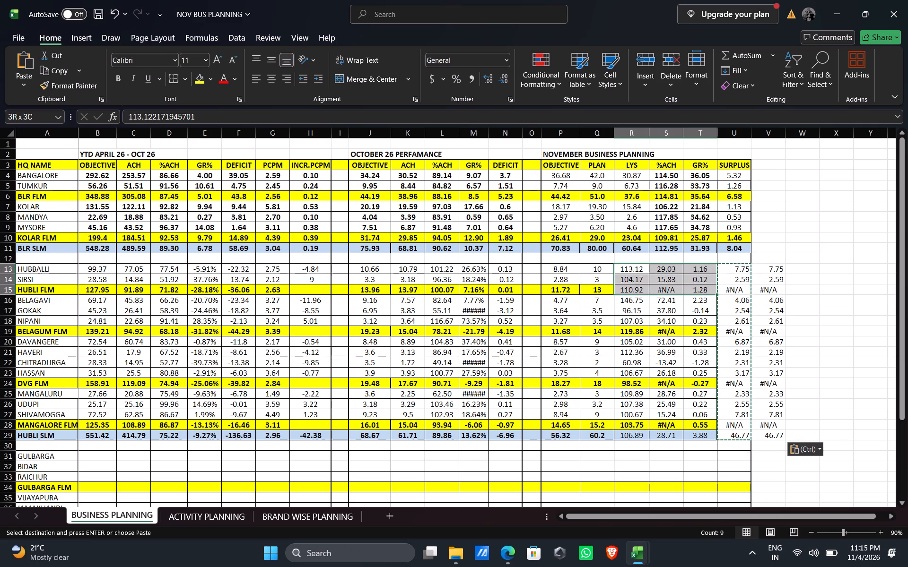
{"action": "left_click_drag", "start_coordinate": [694, 294], "coordinate": [704, 419]}
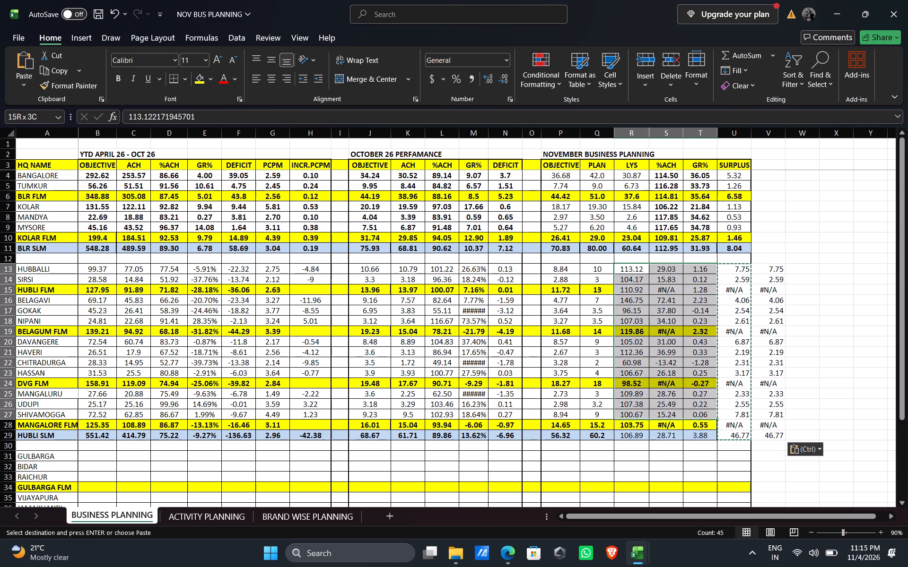
{"action": "left_click_drag", "start_coordinate": [704, 419], "coordinate": [705, 430]}
{"action": "key", "text": "ctrl+c"}
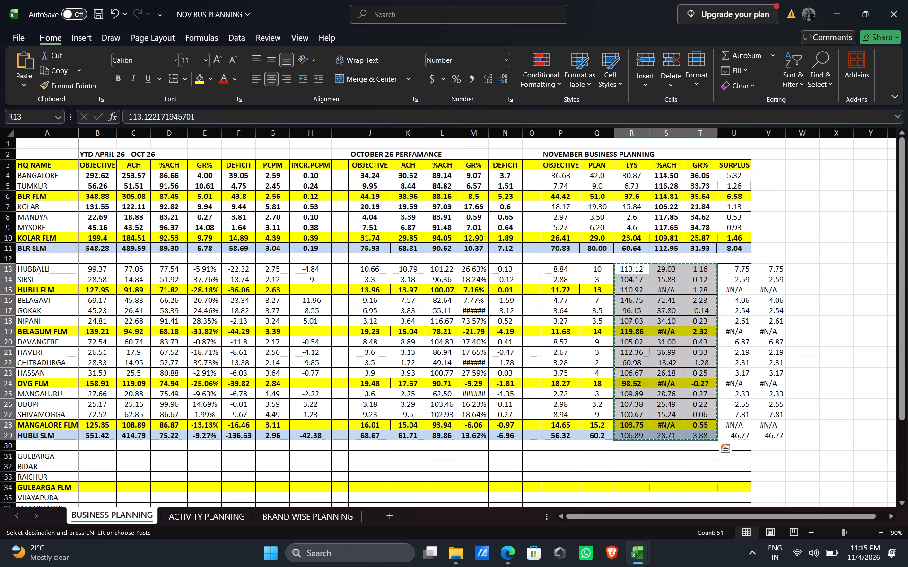
{"action": "left_click", "coordinate": [663, 270]}
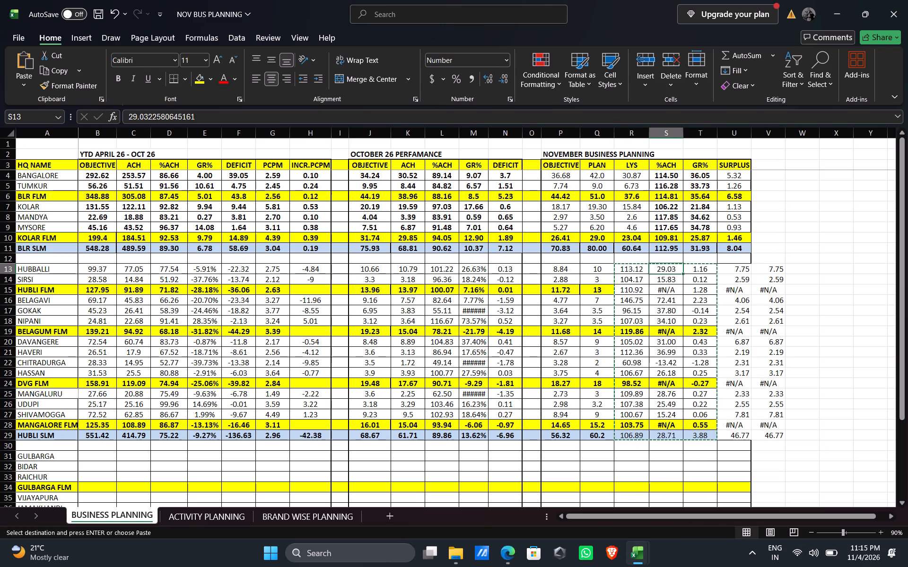
{"action": "key", "text": "ctrl+v"}
Copy the last-year values from V13:V29 into the LYS column starting at R13, and clear the spare copy in column V.
{"action": "left_click_drag", "start_coordinate": [771, 271], "coordinate": [776, 352]}
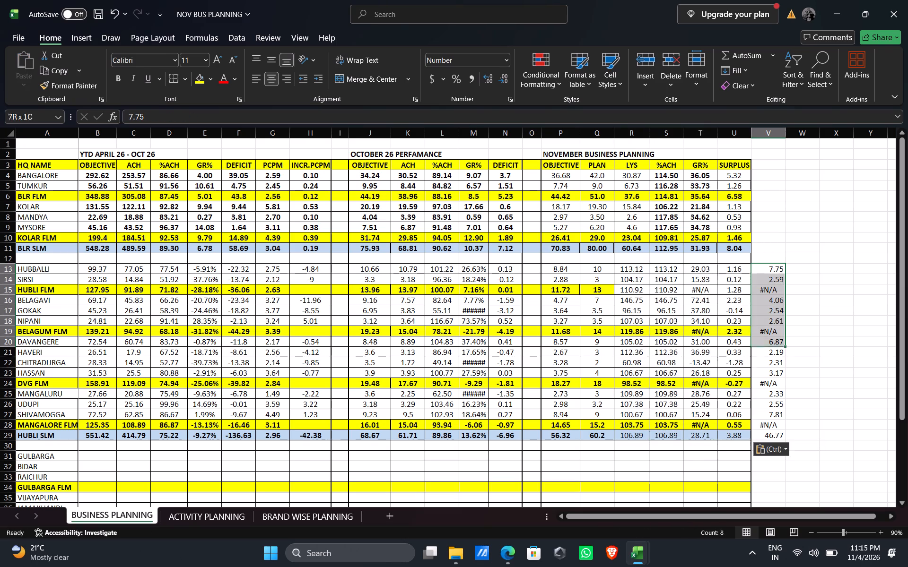
{"action": "left_click_drag", "start_coordinate": [776, 352], "coordinate": [774, 430]}
{"action": "key", "text": "ctrl+c"}
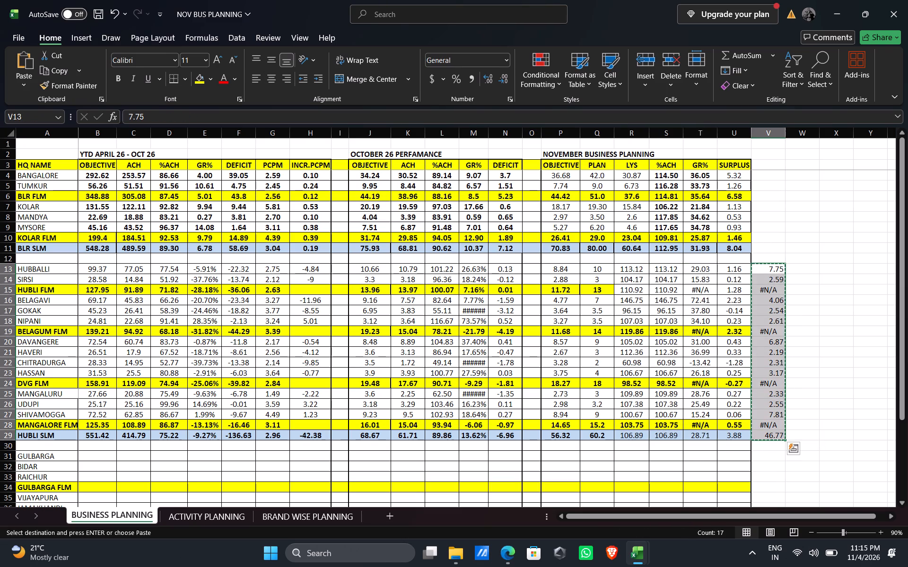
{"action": "left_click", "coordinate": [625, 270]}
{"action": "key", "text": "ctrl+v"}
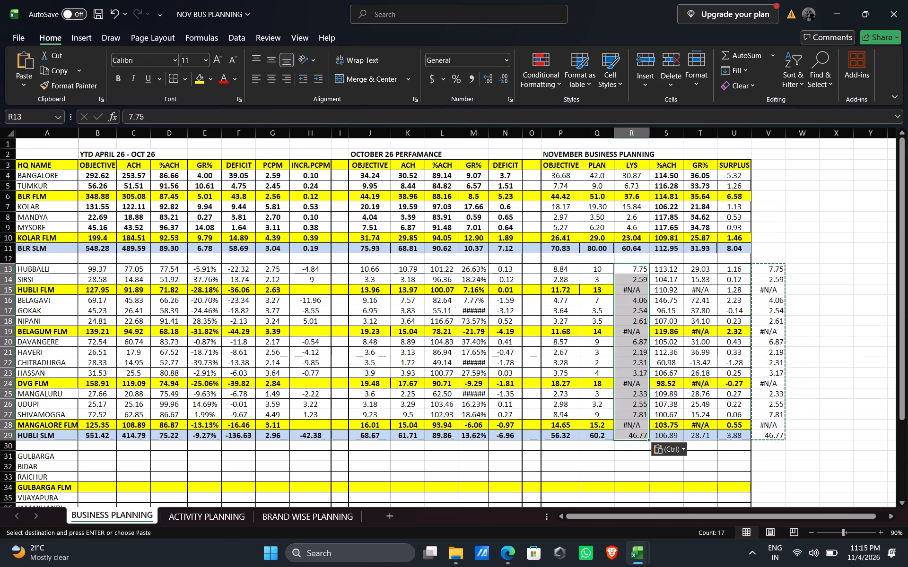
{"action": "left_click_drag", "start_coordinate": [774, 267], "coordinate": [763, 430]}
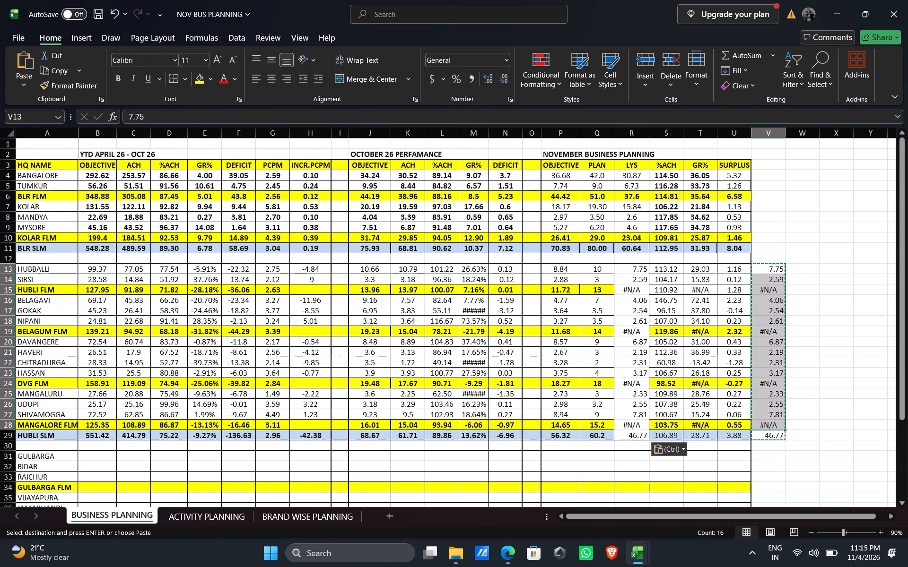
{"action": "left_click_drag", "start_coordinate": [768, 271], "coordinate": [768, 434]}
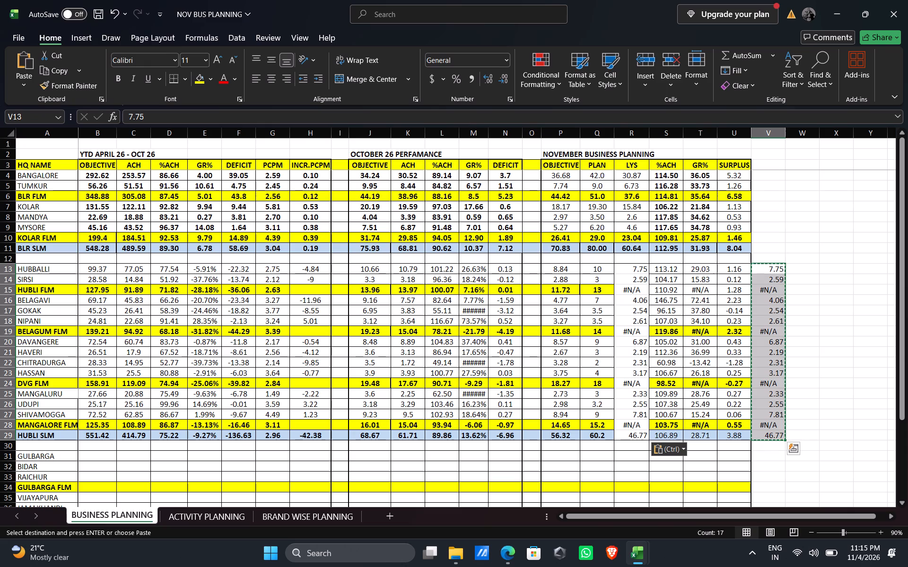
{"action": "key", "text": "Delete"}
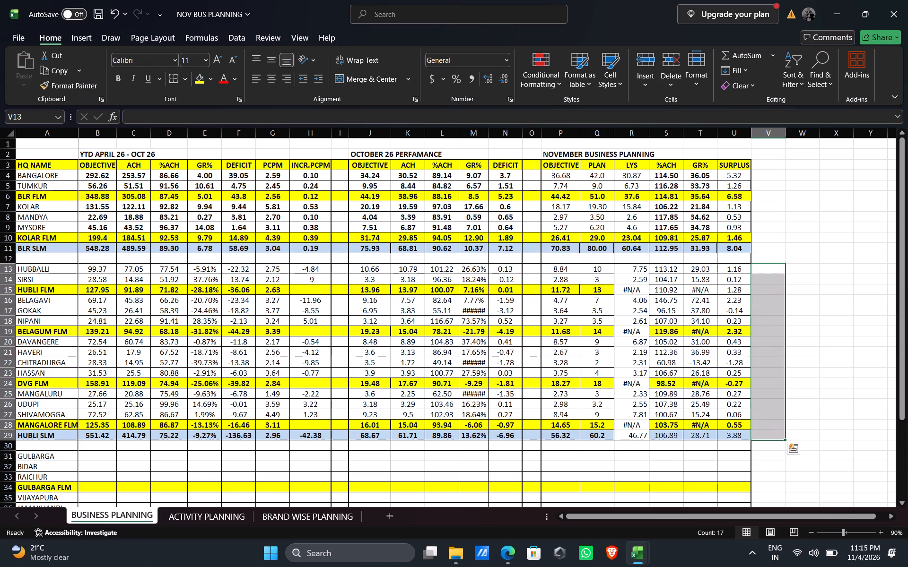
{"action": "left_click", "coordinate": [794, 348]}
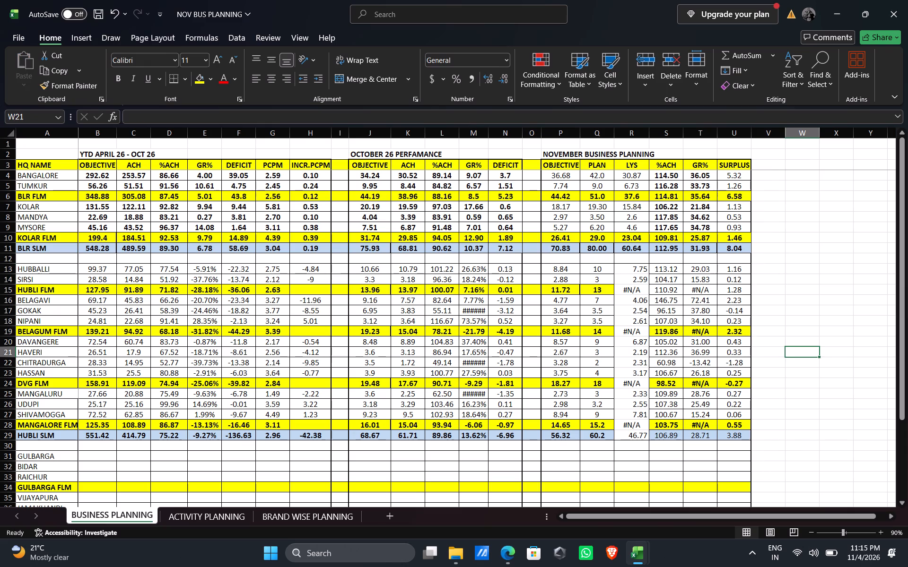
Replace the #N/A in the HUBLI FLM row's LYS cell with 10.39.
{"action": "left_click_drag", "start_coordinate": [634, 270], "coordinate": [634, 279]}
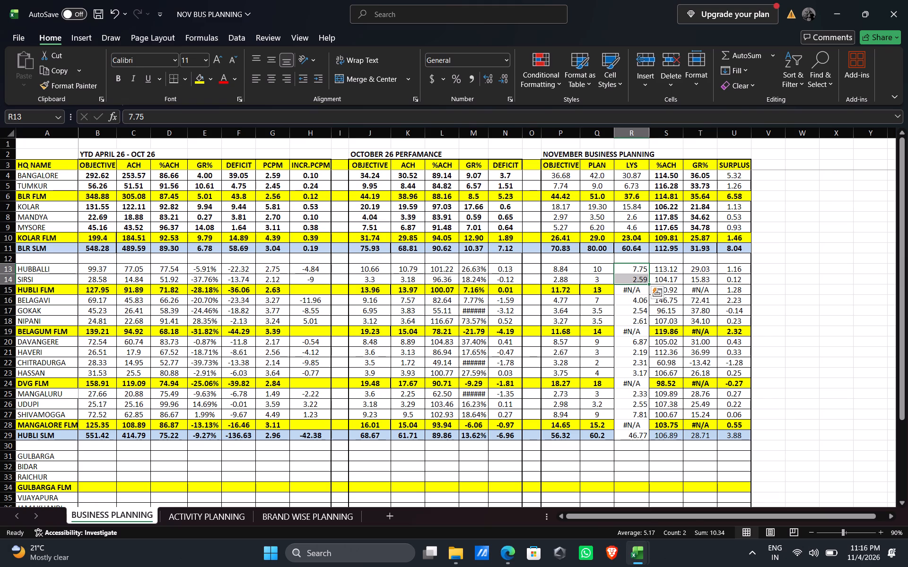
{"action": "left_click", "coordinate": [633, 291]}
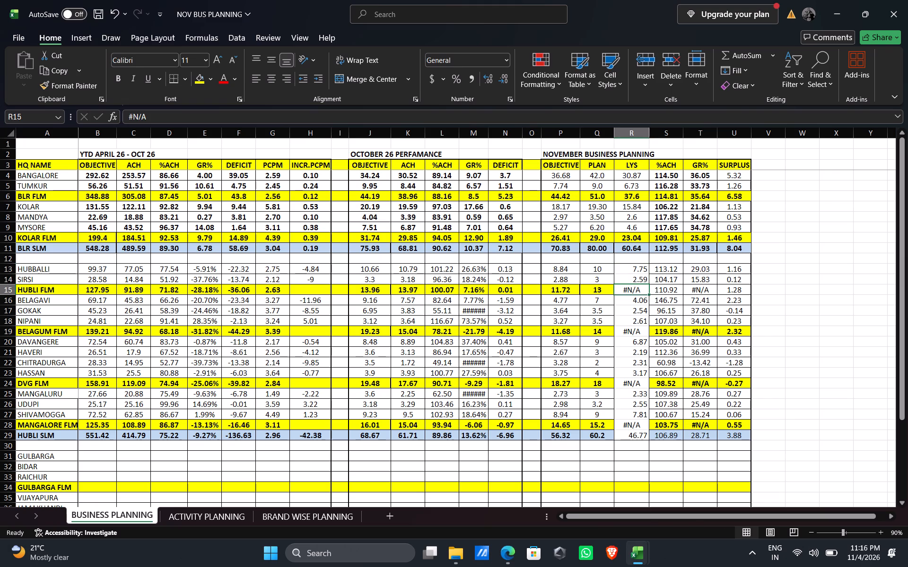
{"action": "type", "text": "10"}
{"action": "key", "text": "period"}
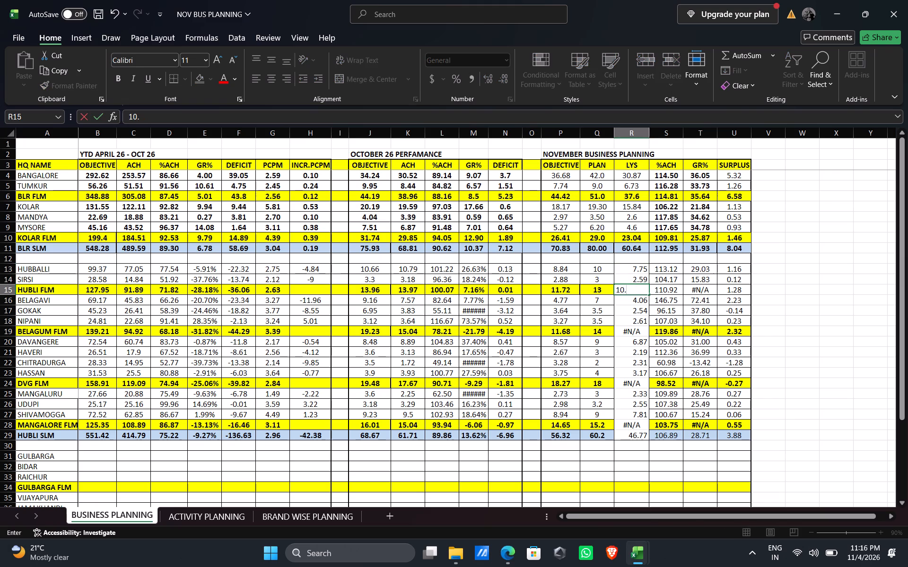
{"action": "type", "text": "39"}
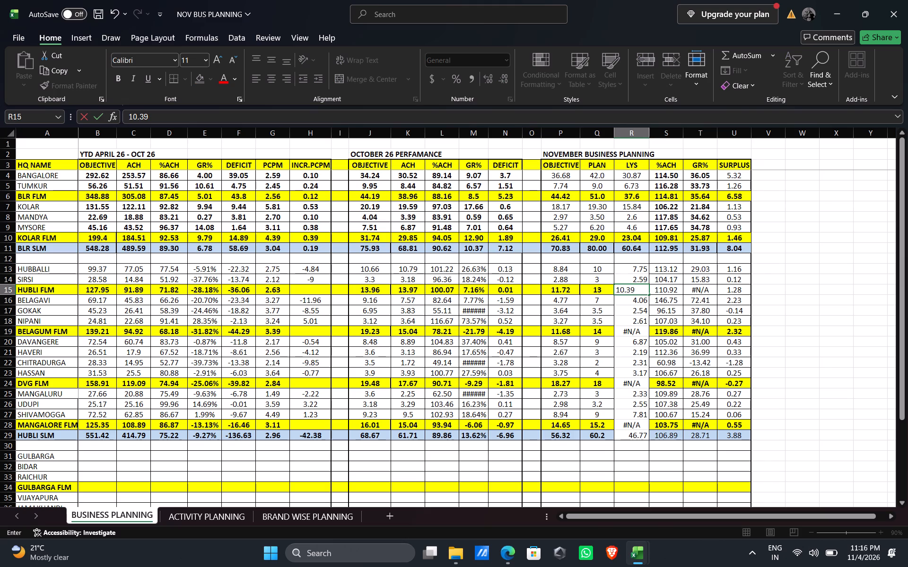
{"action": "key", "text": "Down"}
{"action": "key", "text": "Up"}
Set the HUBLI FLM row's LYS value to 10.34, the sum of the HUBBALLI and SIRSI values above it.
{"action": "left_click_drag", "start_coordinate": [632, 269], "coordinate": [632, 277]}
{"action": "left_click", "coordinate": [635, 289]}
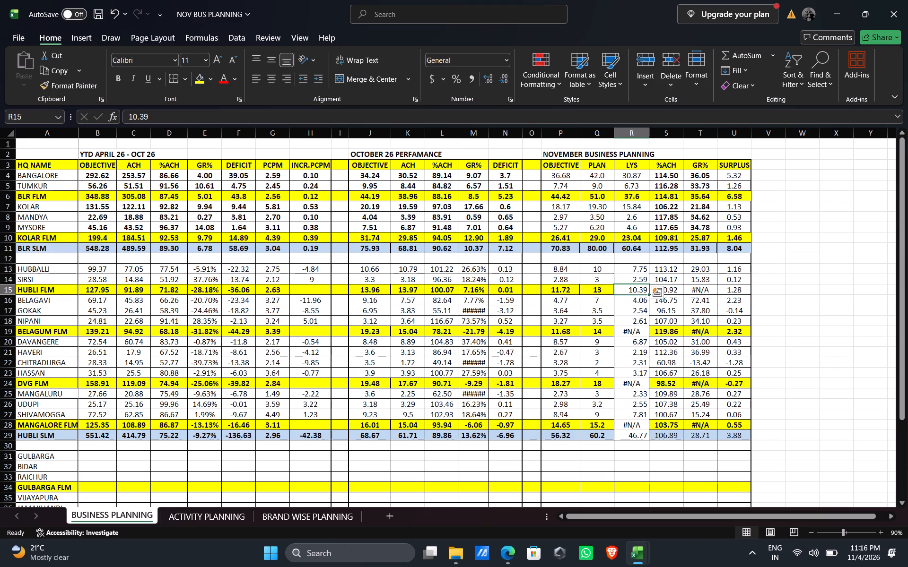
{"action": "type", "text": "10.34"}
{"action": "key", "text": "Down"}
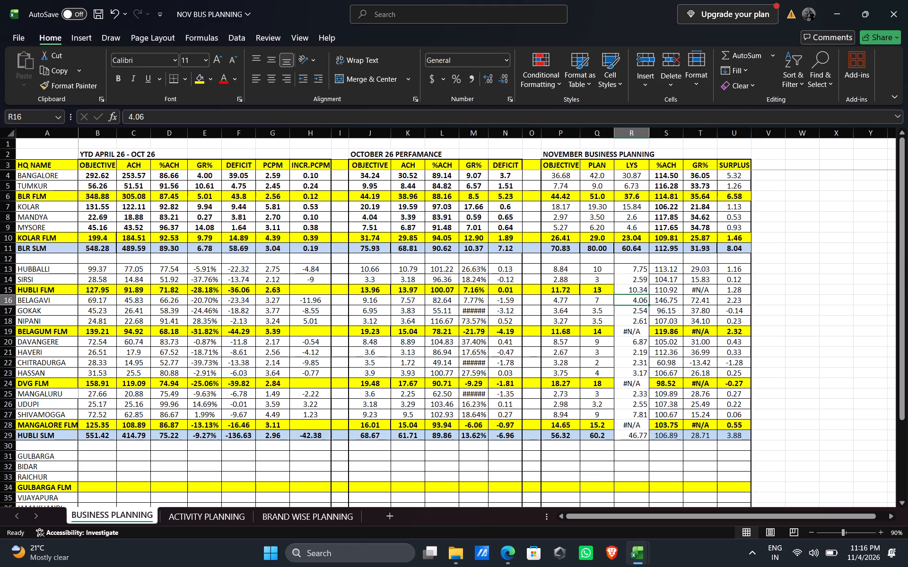
Replace the #N/A in the BELAGUM FLM row's LYS cell with 9.21, the sum of the BELAGAVI, GOKAK and NIPANI values.
{"action": "left_click_drag", "start_coordinate": [631, 301], "coordinate": [631, 320]}
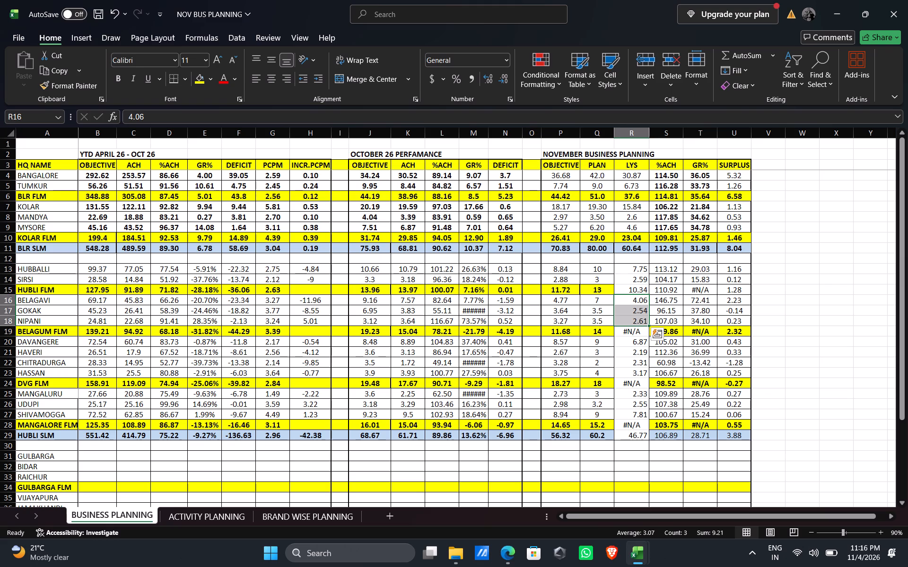
{"action": "left_click", "coordinate": [636, 335]}
{"action": "type", "text": "9.21"}
{"action": "key", "text": "Down"}
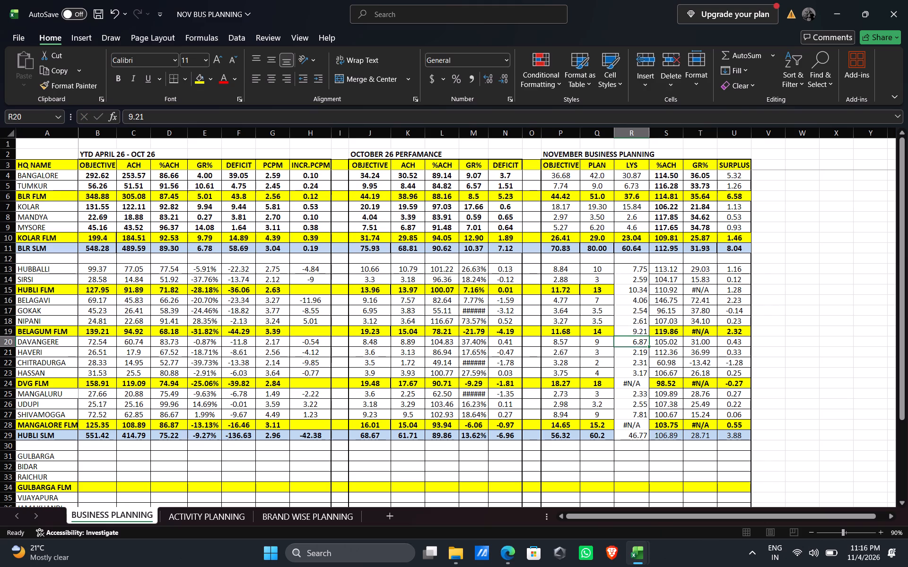
Replace the #N/A in the DVG FLM row's LYS cell with 14.54, the sum of the DAVANGERE to HASSAN values.
{"action": "left_click", "coordinate": [634, 384]}
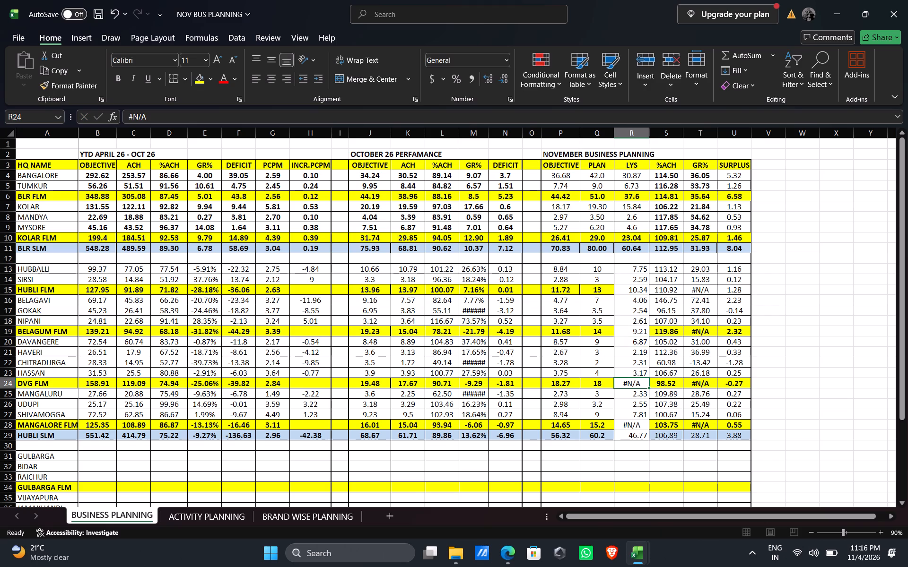
{"action": "left_click_drag", "start_coordinate": [636, 343], "coordinate": [637, 370]}
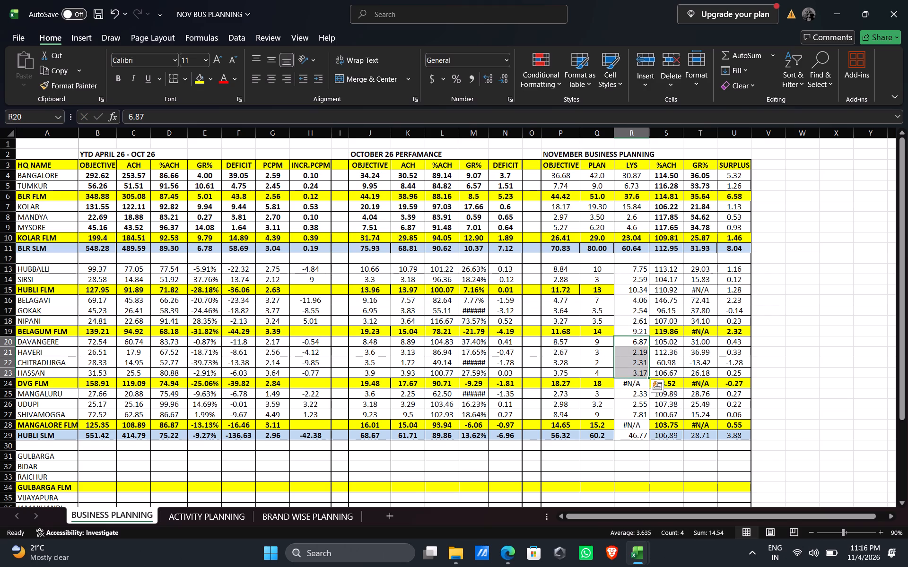
{"action": "left_click", "coordinate": [639, 385]}
{"action": "type", "text": "14.54"}
{"action": "key", "text": "Down"}
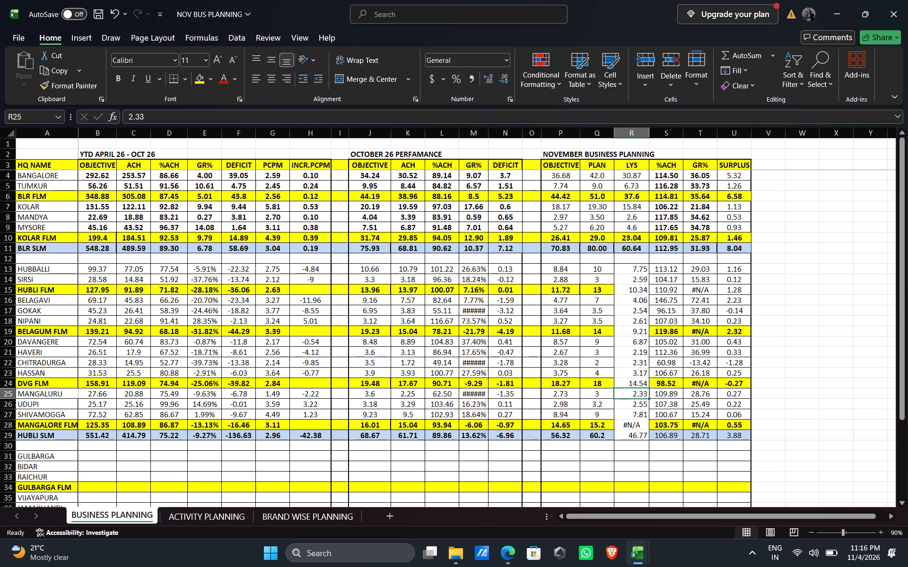
Replace the #N/A in the MANGALORE FLM row's LYS cell with 12.69, the sum of the MANGALURU, UDUPI and SHIVAMOGGA values.
{"action": "left_click_drag", "start_coordinate": [639, 393], "coordinate": [638, 411]}
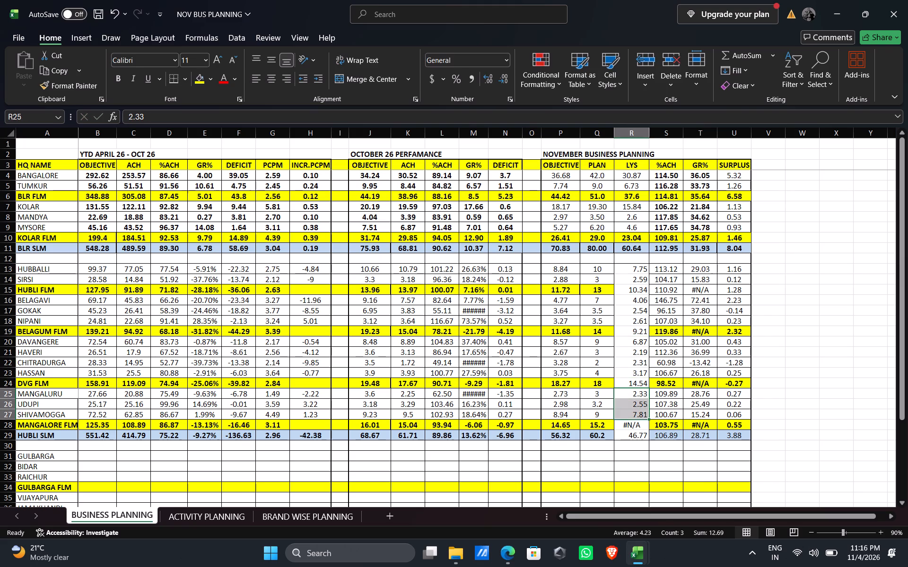
{"action": "left_click", "coordinate": [638, 425]}
{"action": "type", "text": "12.69"}
{"action": "key", "text": "Down"}
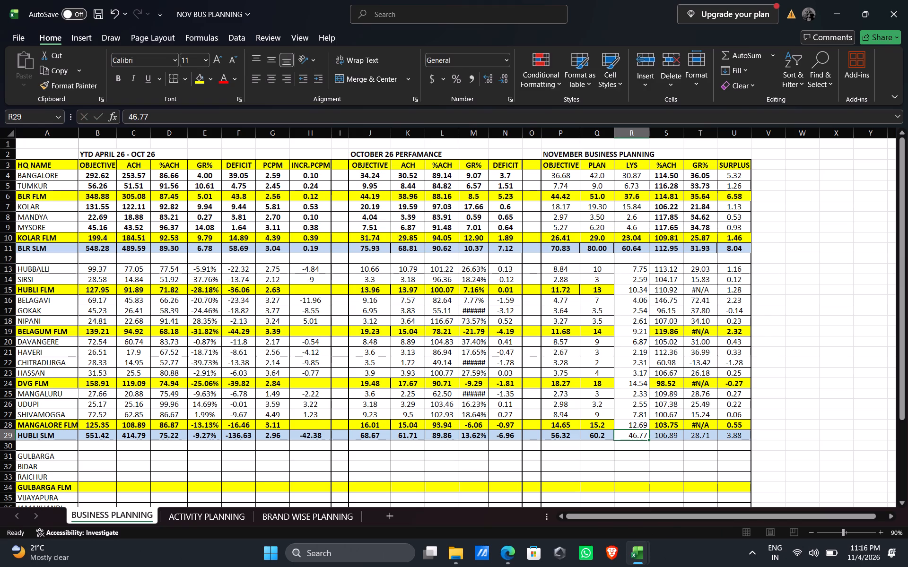
Clear the #N/A entries from the November GR% cells of the MANGALORE, DVG, BELAGUM and HUBLI FLM rows (T28, T24, T19, T15).
{"action": "key", "text": "Right"}
{"action": "key", "text": "Up"}
{"action": "key", "text": "Right"}
{"action": "key", "text": "BackSpace"}
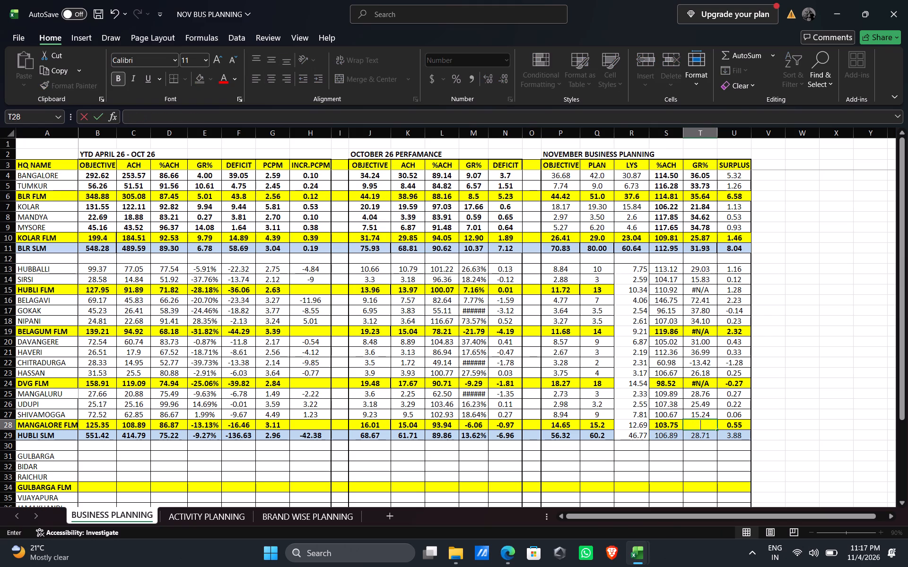
{"action": "key", "text": "Up"}
{"action": "key", "text": "Up"}
{"action": "key", "text": "Up"}
{"action": "key", "text": "Up"}
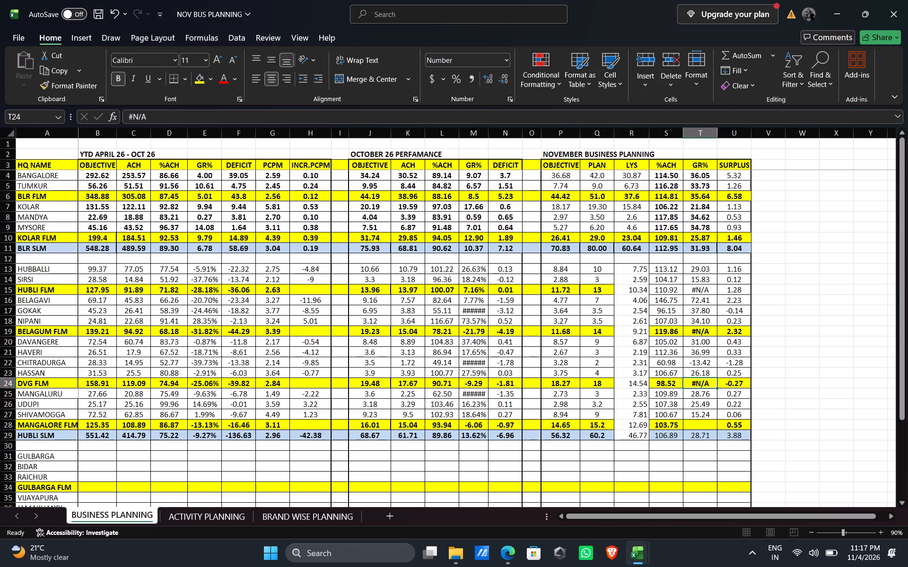
{"action": "key", "text": "BackSpace"}
{"action": "key", "text": "Up"}
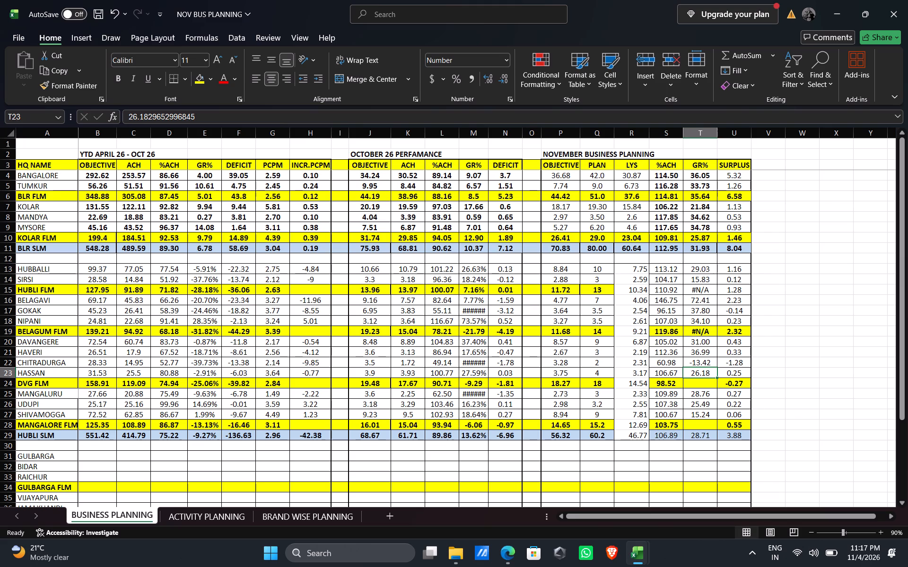
{"action": "key", "text": "Up"}
{"action": "key", "text": "Up"}
{"action": "key", "text": "Up"}
{"action": "key", "text": "Up"}
{"action": "key", "text": "BackSpace"}
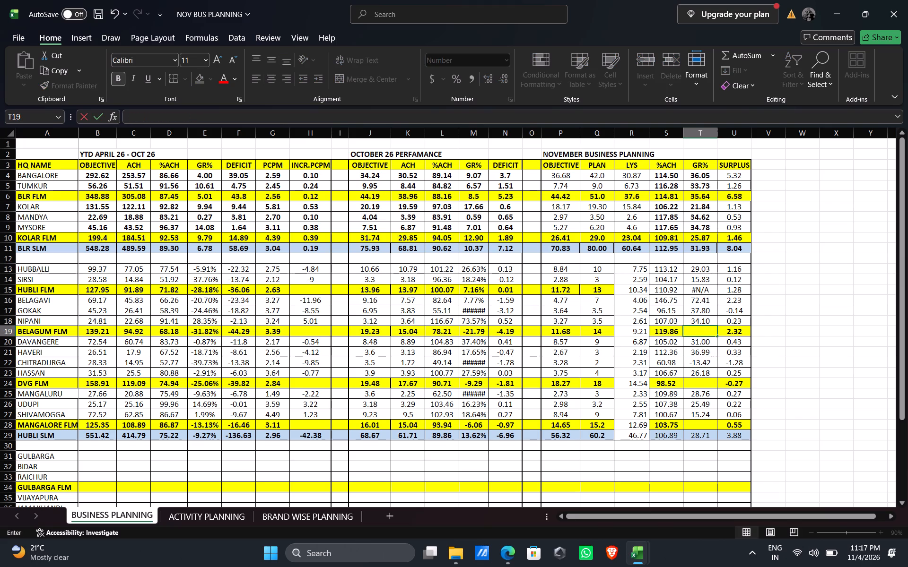
{"action": "key", "text": "Up"}
{"action": "key", "text": "Up"}
{"action": "key", "text": "Up"}
{"action": "key", "text": "Up"}
{"action": "key", "text": "BackSpace"}
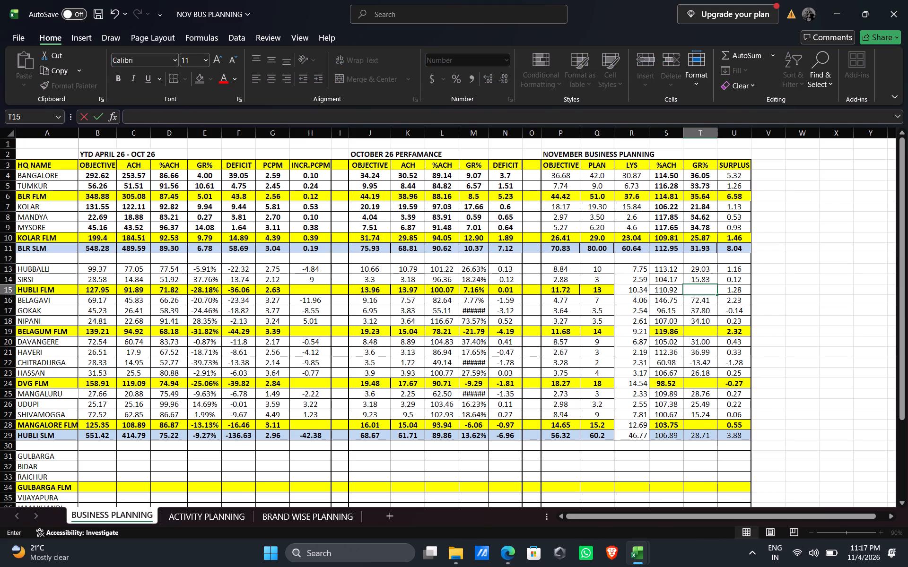
{"action": "key", "text": "Down"}
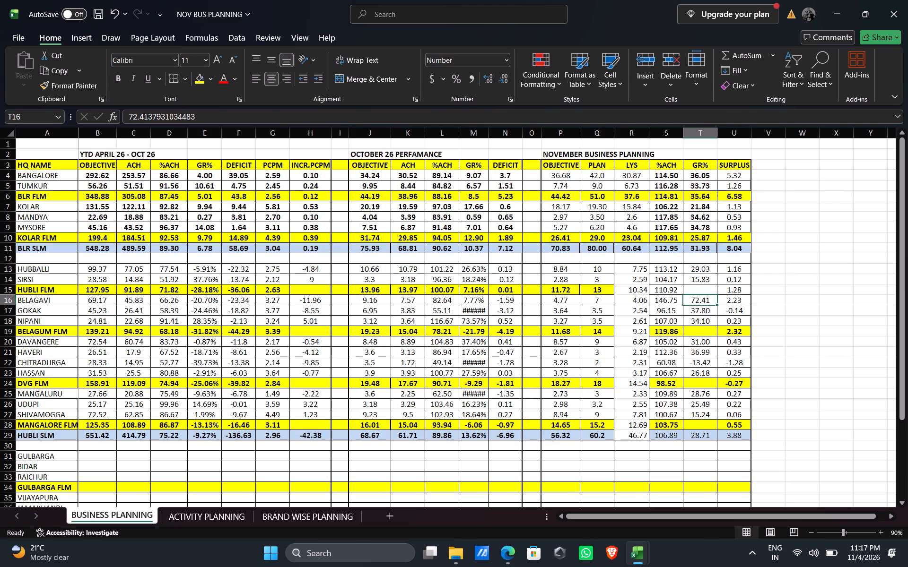
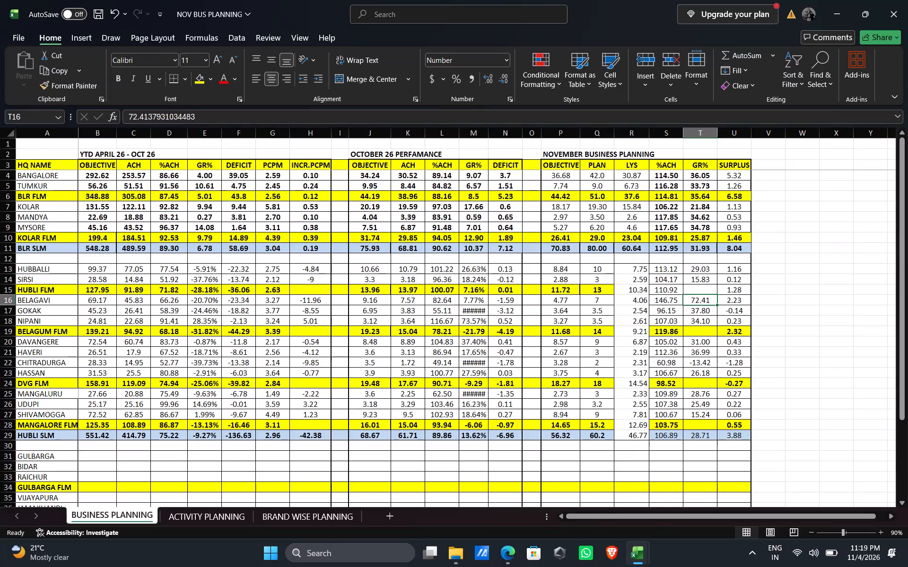
Enter the growth formula =(Q15-R15)*100/R15 in the HUBLI FLM row's November GR% cell (T15).
{"action": "left_click", "coordinate": [694, 291]}
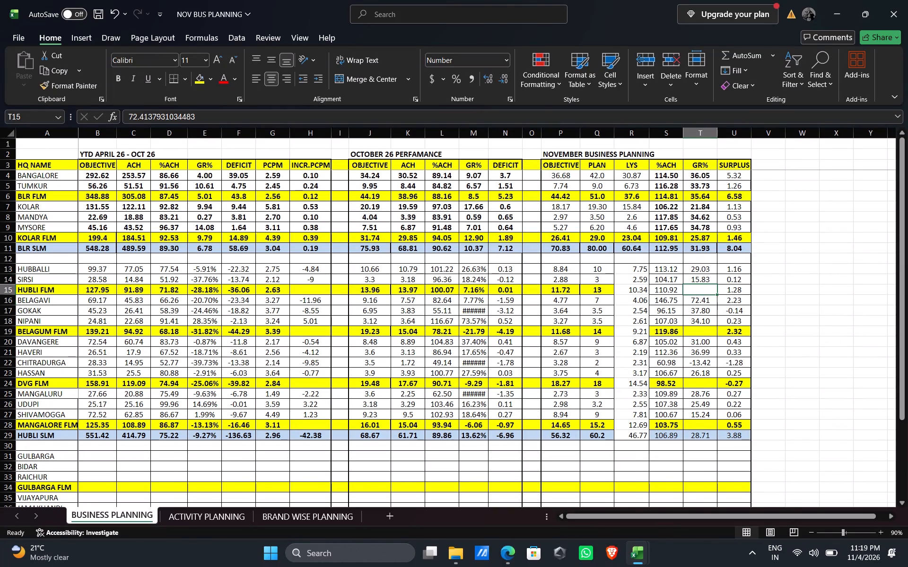
{"action": "key", "text": "equal"}
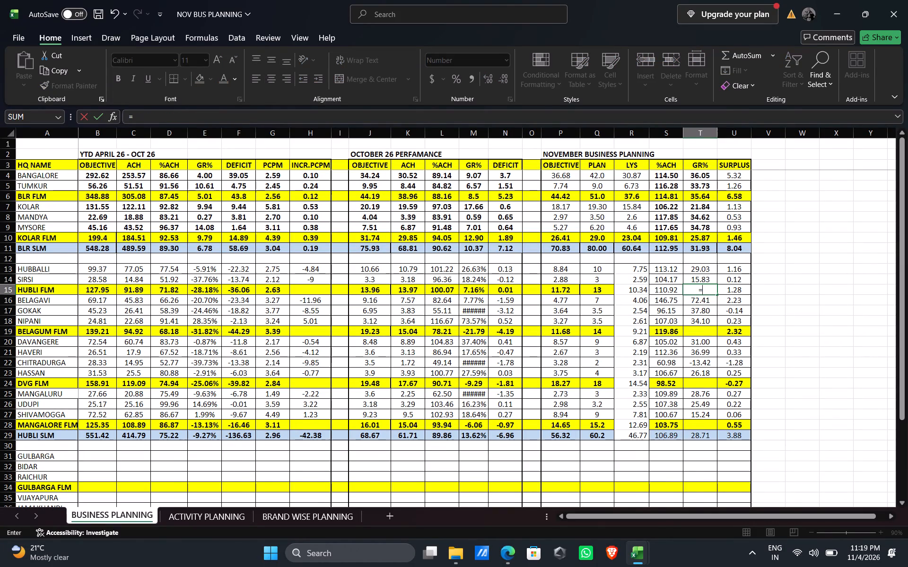
{"action": "key", "text": "shift+parenleft"}
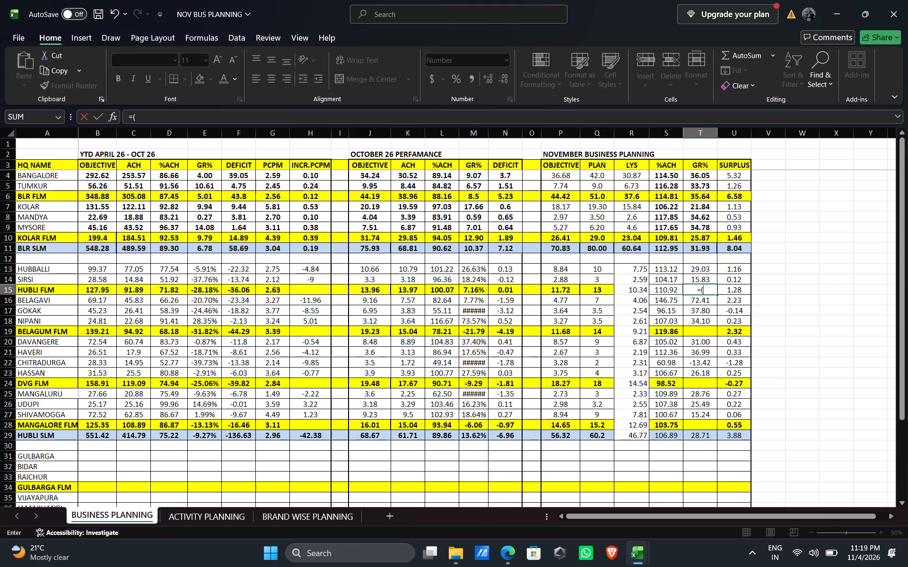
{"action": "type", "text": "Q15"}
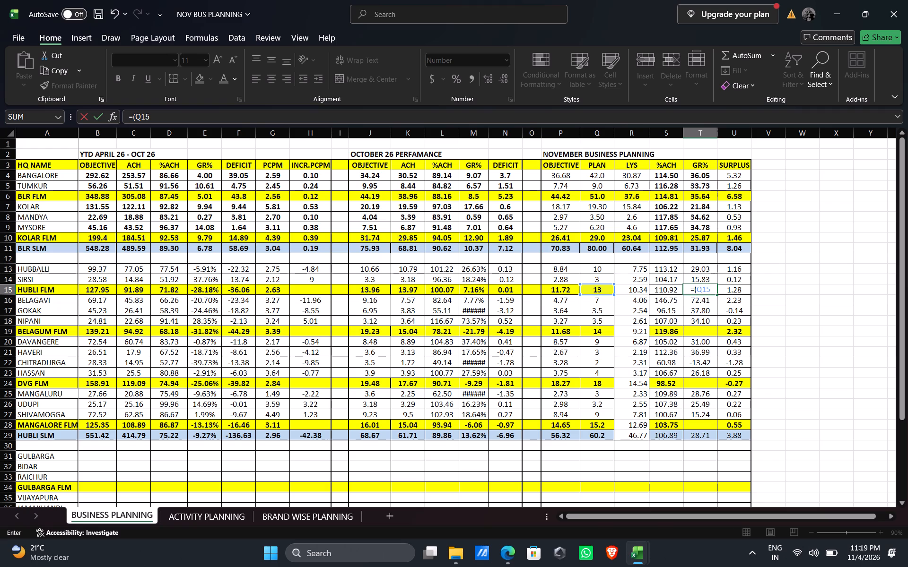
{"action": "key", "text": "minus"}
{"action": "type", "text": "R15"}
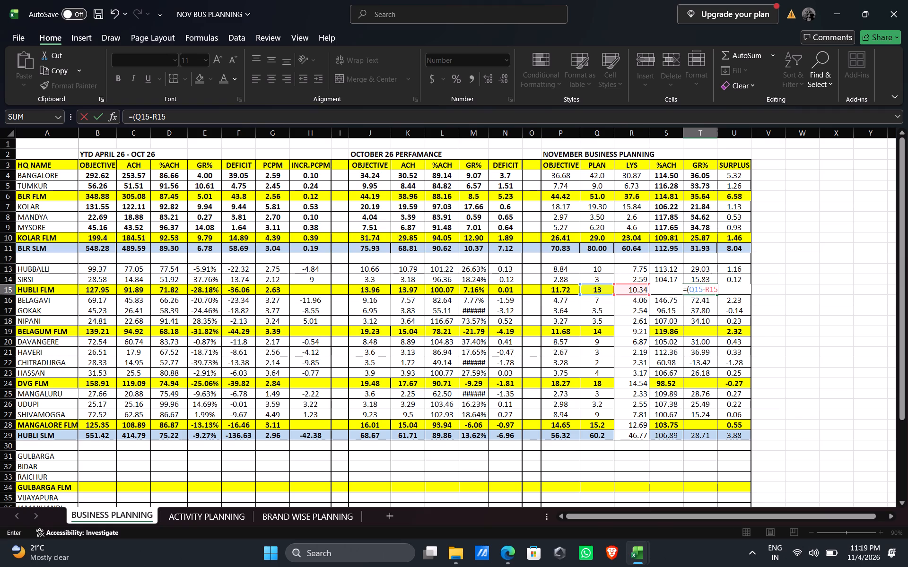
{"action": "key", "text": "shift+parenright"}
{"action": "type", "text": "*100"}
{"action": "key", "text": "slash"}
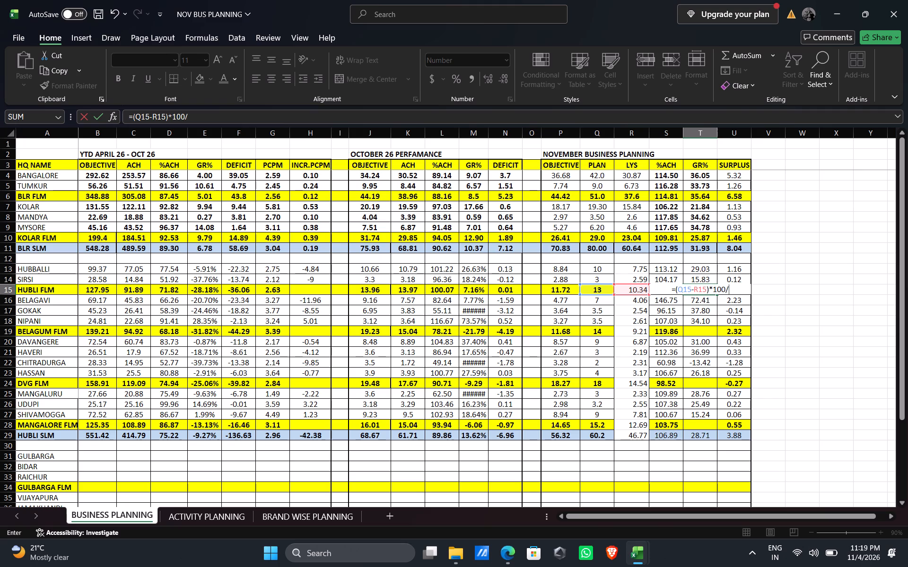
{"action": "type", "text": "R15"}
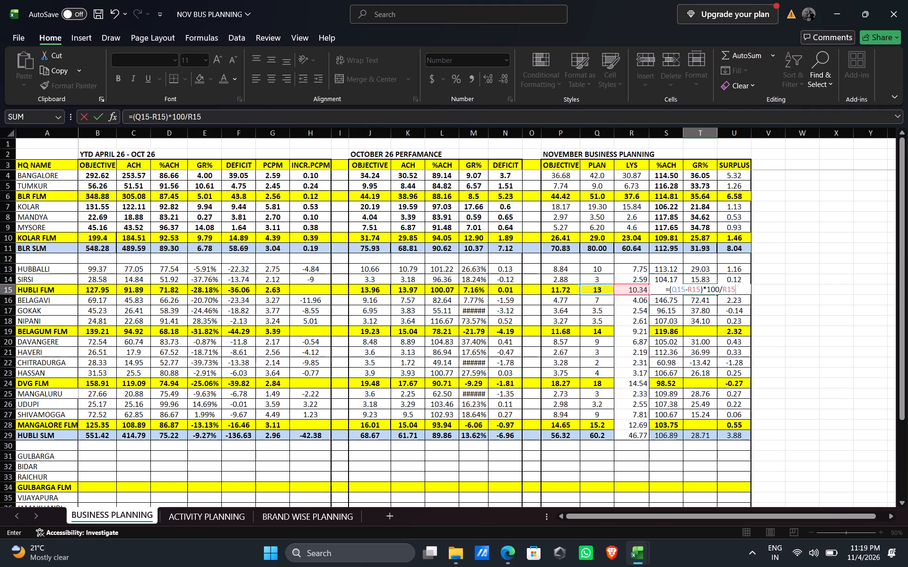
{"action": "key", "text": "Return"}
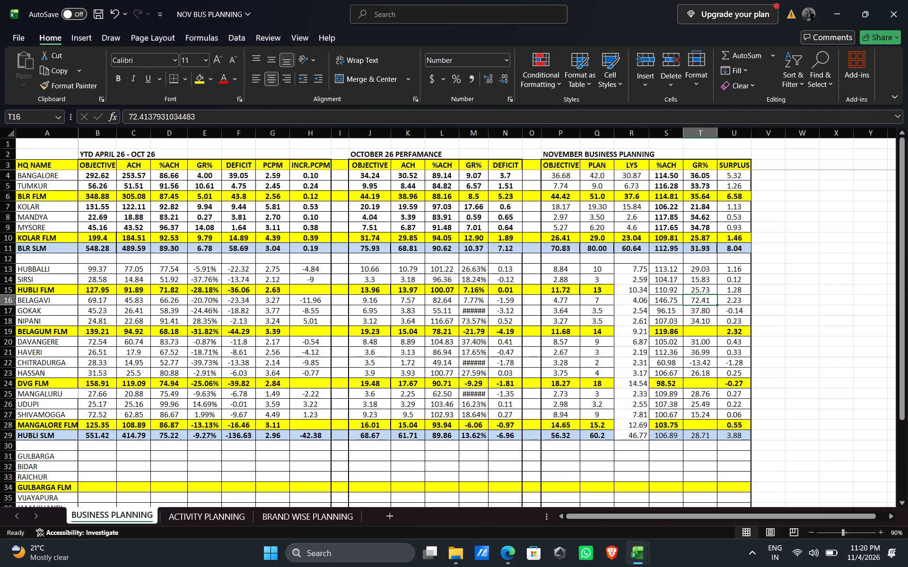
Copy the HUBLI FLM growth formula into the November GR% cells of the BELAGUM, DVG and MANGALORE FLM and HUBLI SLM rows (T19, T24, T28, T29).
{"action": "left_click", "coordinate": [702, 288]}
{"action": "key", "text": "ctrl+c"}
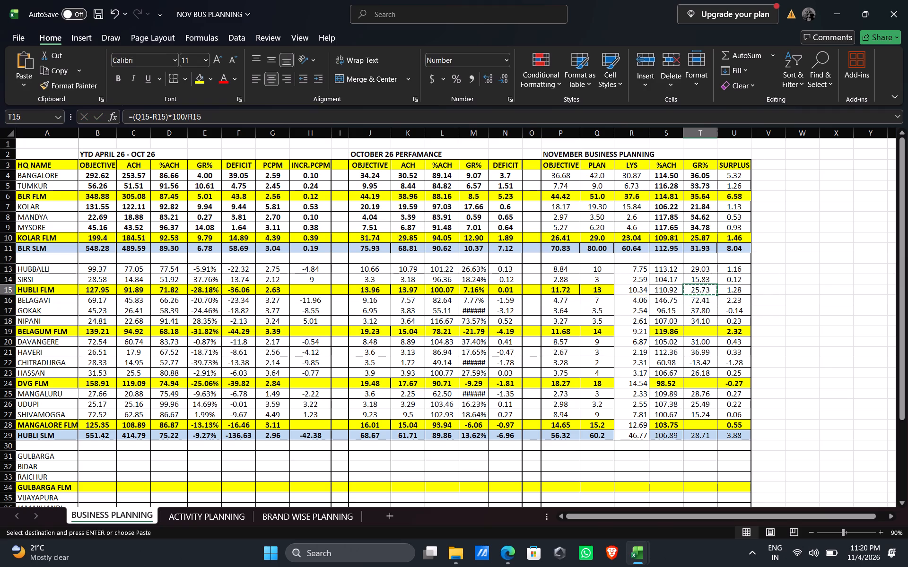
{"action": "left_click", "coordinate": [700, 331]}
{"action": "key", "text": "ctrl+v"}
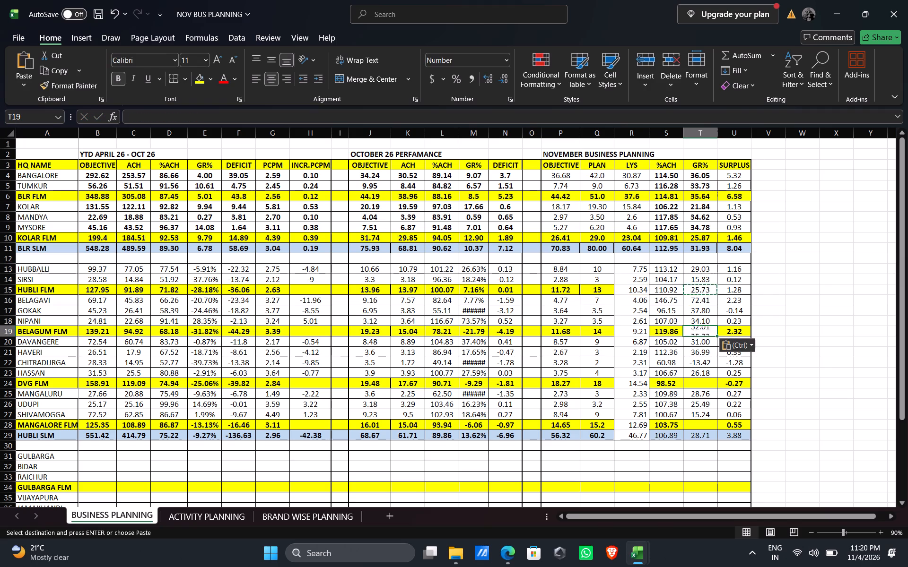
{"action": "left_click", "coordinate": [698, 379]}
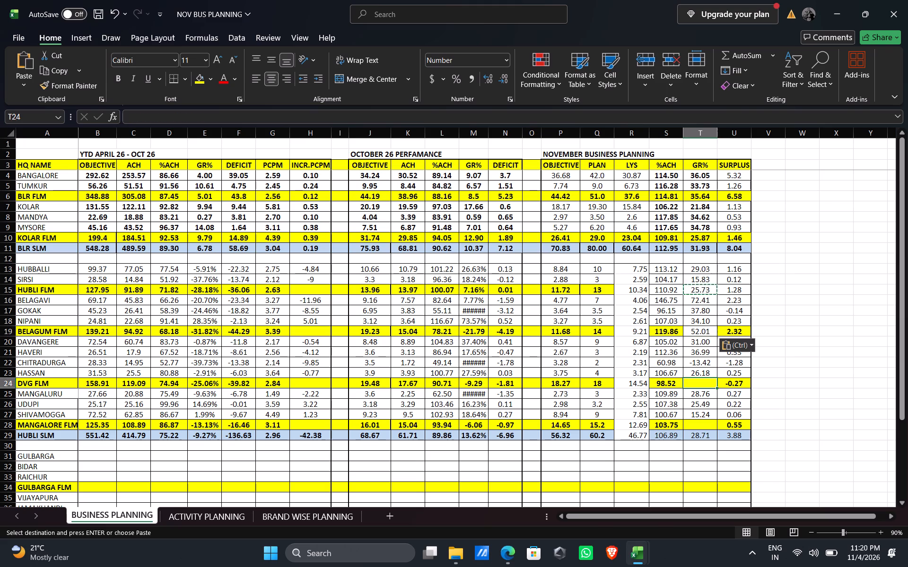
{"action": "key", "text": "ctrl+v"}
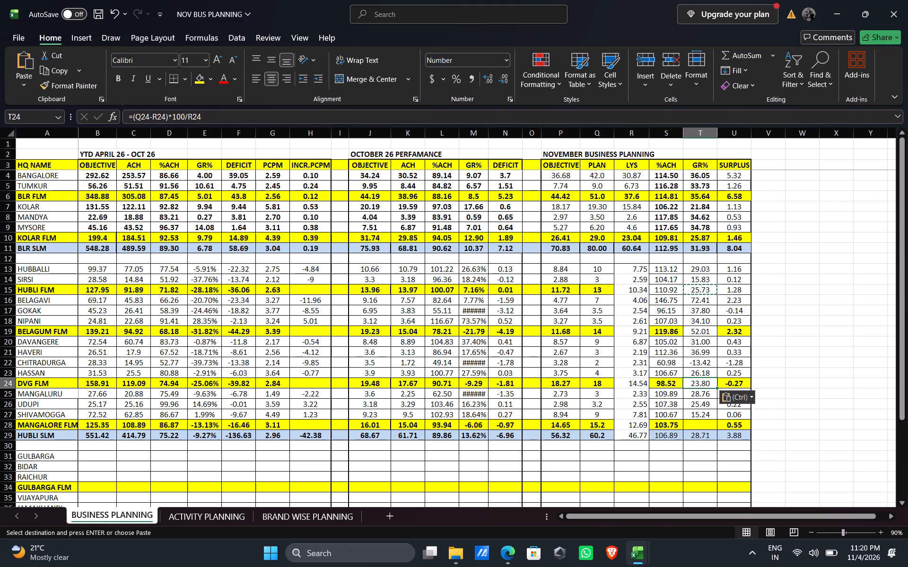
{"action": "left_click", "coordinate": [700, 425]}
{"action": "key", "text": "ctrl+v"}
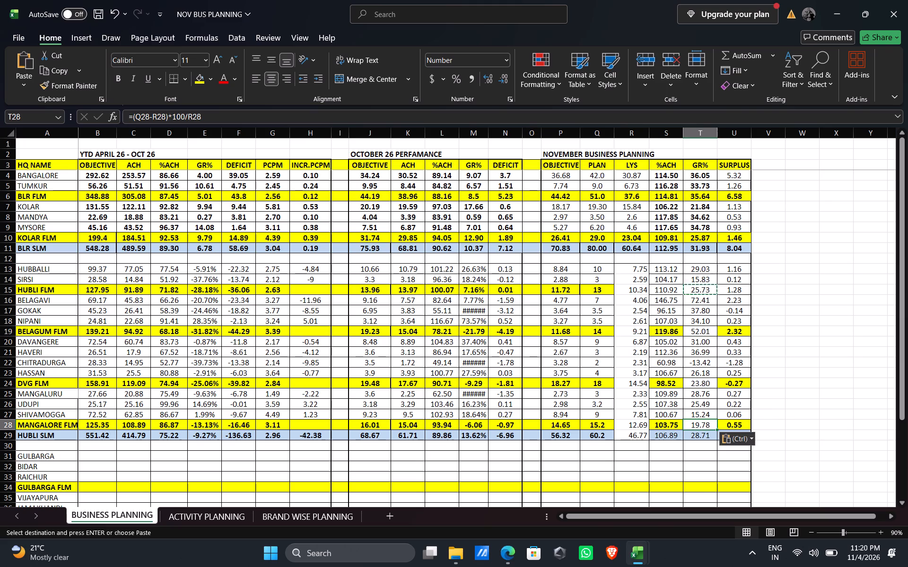
{"action": "left_click", "coordinate": [700, 437]}
{"action": "key", "text": "ctrl+v"}
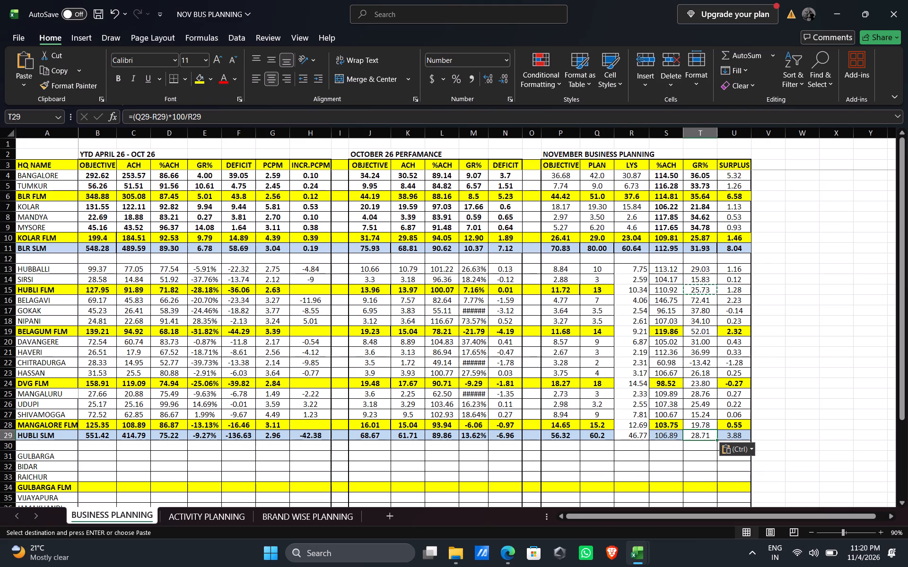
{"action": "double_click", "coordinate": [784, 408]}
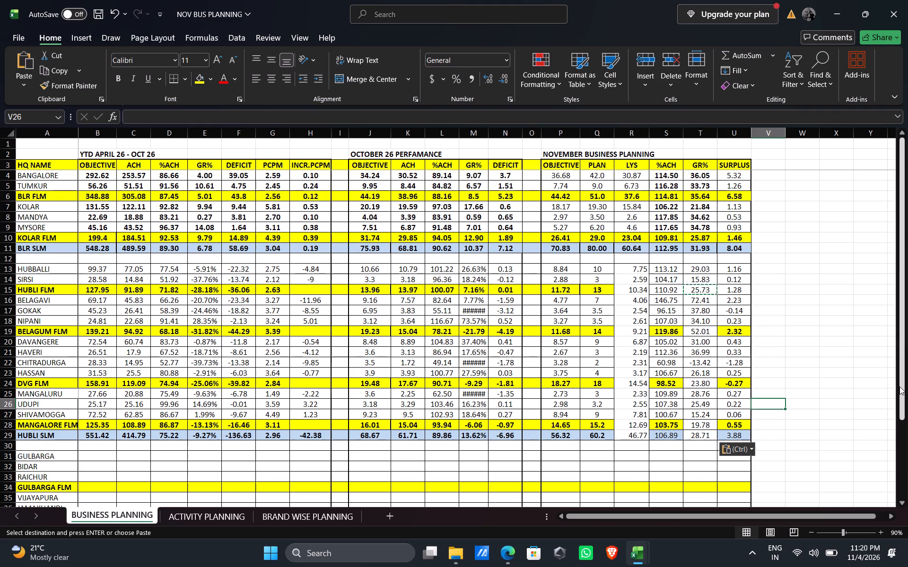
Switch to File Explorer and open the NOV BUS PLANNING workbook from the Downloads folder.
{"action": "left_click_drag", "start_coordinate": [899, 387], "coordinate": [904, 474]}
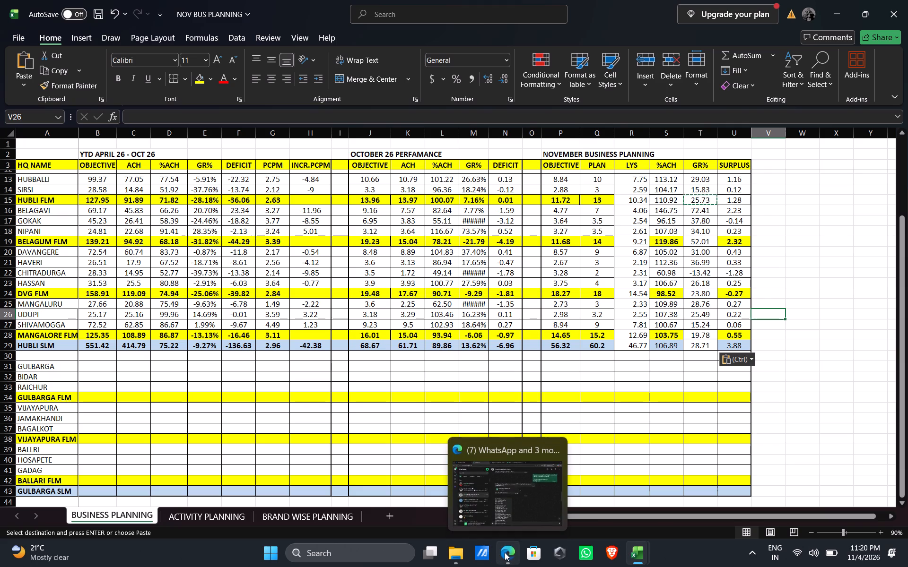
{"action": "left_click", "coordinate": [463, 549]}
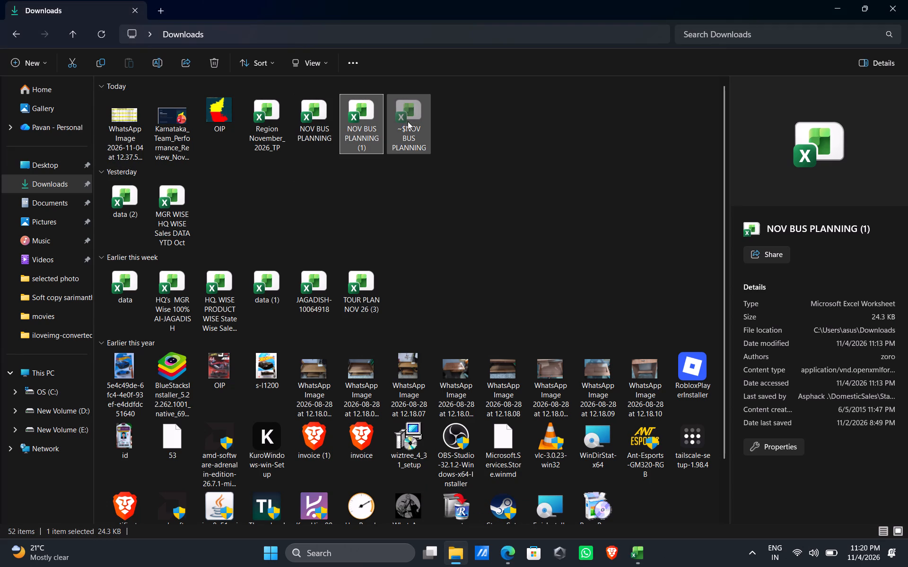
{"action": "double_click", "coordinate": [322, 114]}
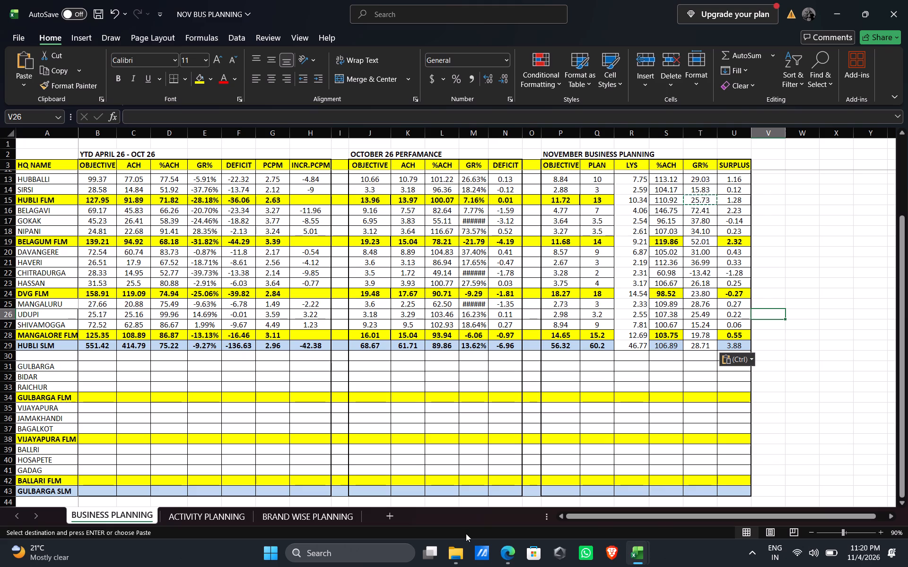
Open Region November_2026_TP from Downloads in File Explorer, look through its three tour programme sheets, and close it.
{"action": "left_click", "coordinate": [453, 558]}
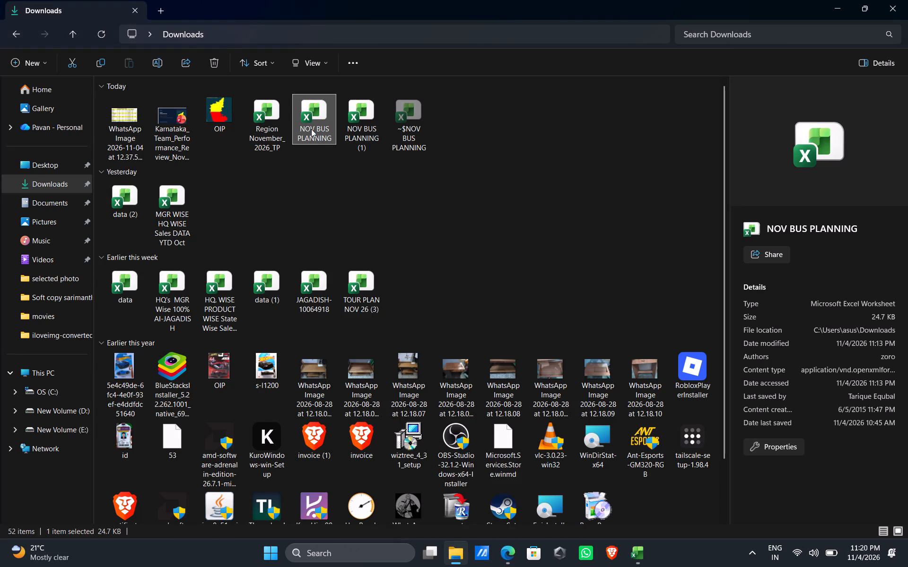
{"action": "double_click", "coordinate": [264, 110]}
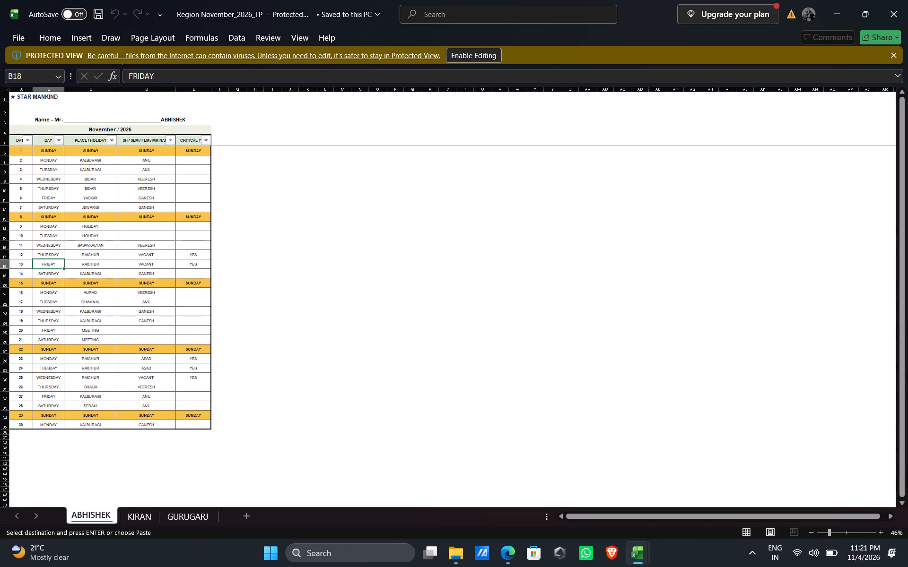
{"action": "left_click", "coordinate": [183, 518]}
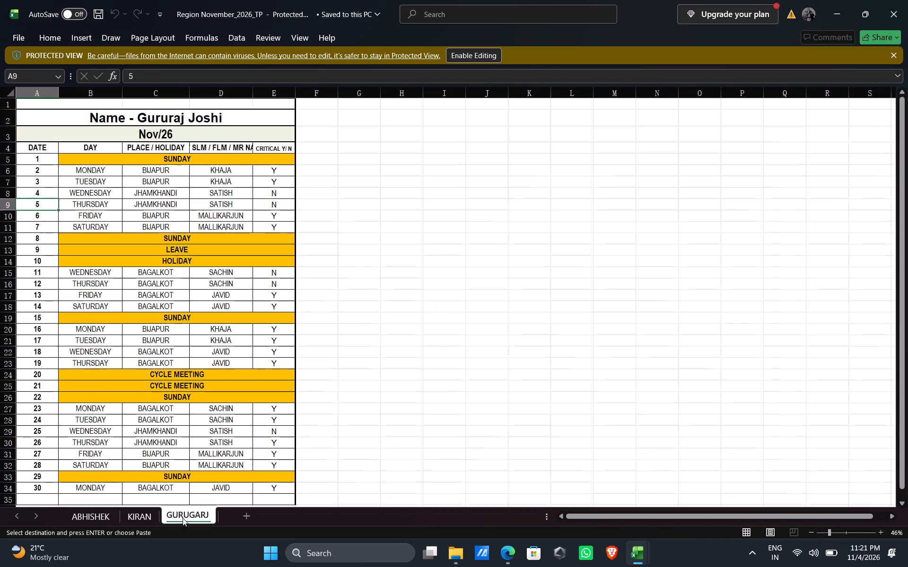
{"action": "left_click", "coordinate": [151, 514]}
{"action": "left_click", "coordinate": [94, 516]}
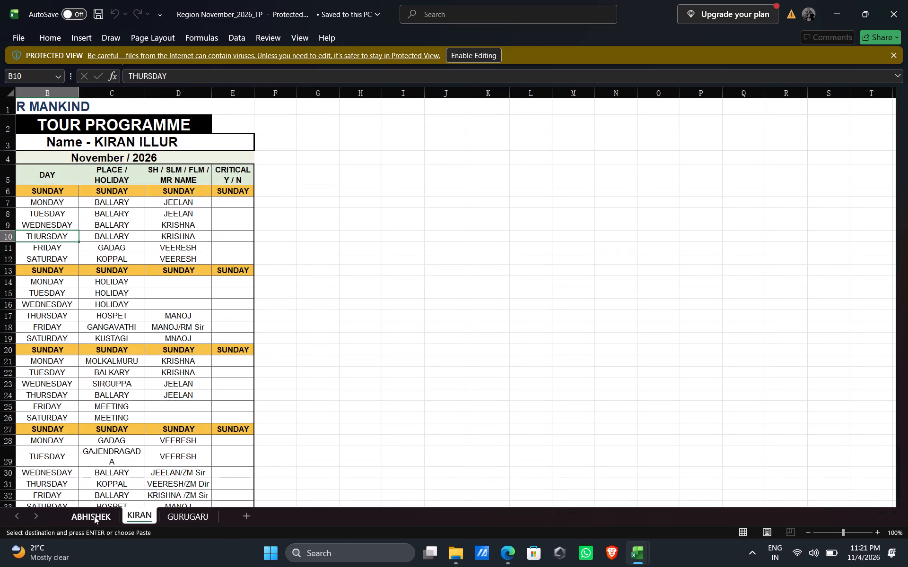
{"action": "left_click_drag", "start_coordinate": [593, 517], "coordinate": [577, 518]}
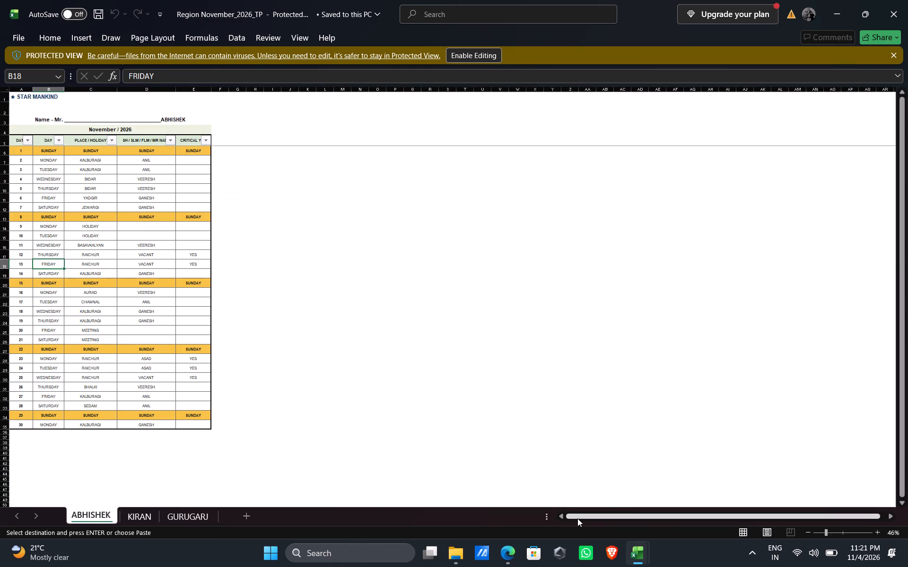
{"action": "left_click", "coordinate": [889, 15]}
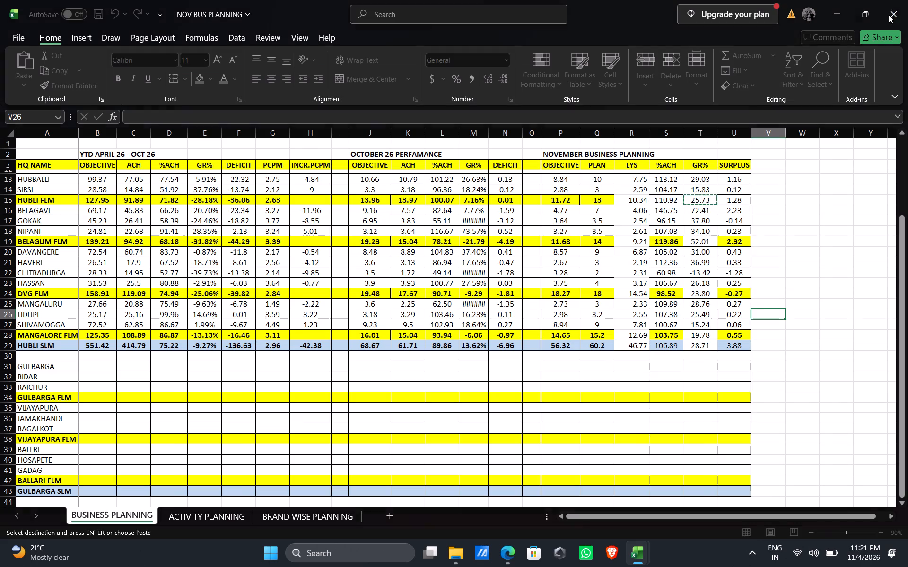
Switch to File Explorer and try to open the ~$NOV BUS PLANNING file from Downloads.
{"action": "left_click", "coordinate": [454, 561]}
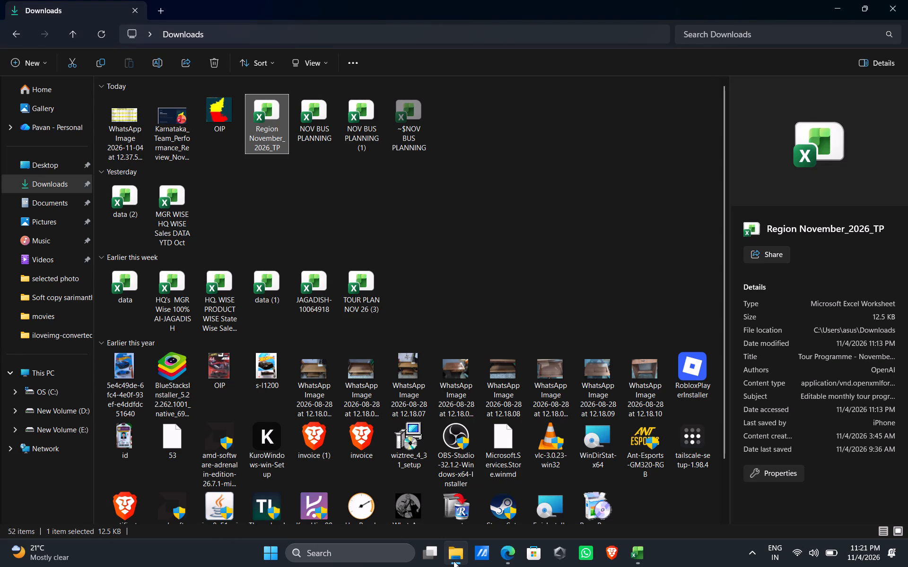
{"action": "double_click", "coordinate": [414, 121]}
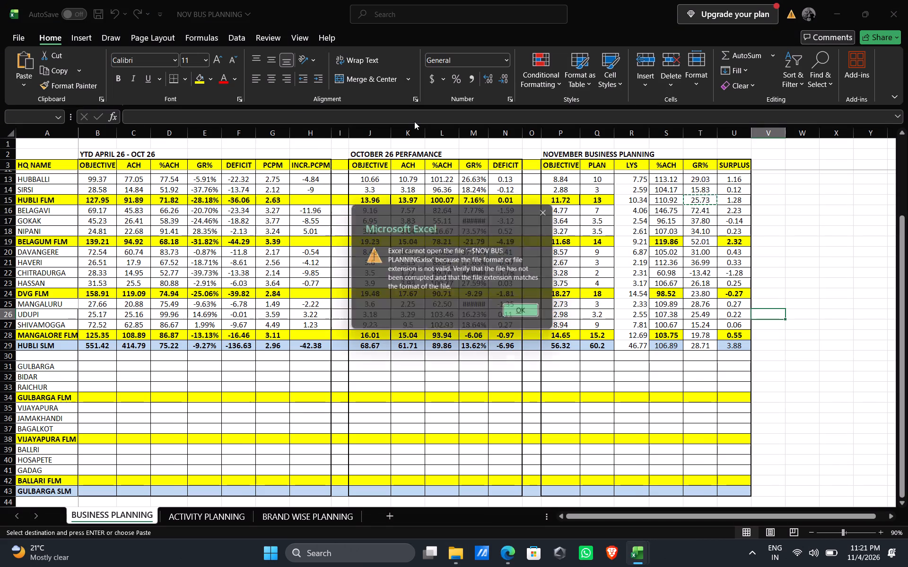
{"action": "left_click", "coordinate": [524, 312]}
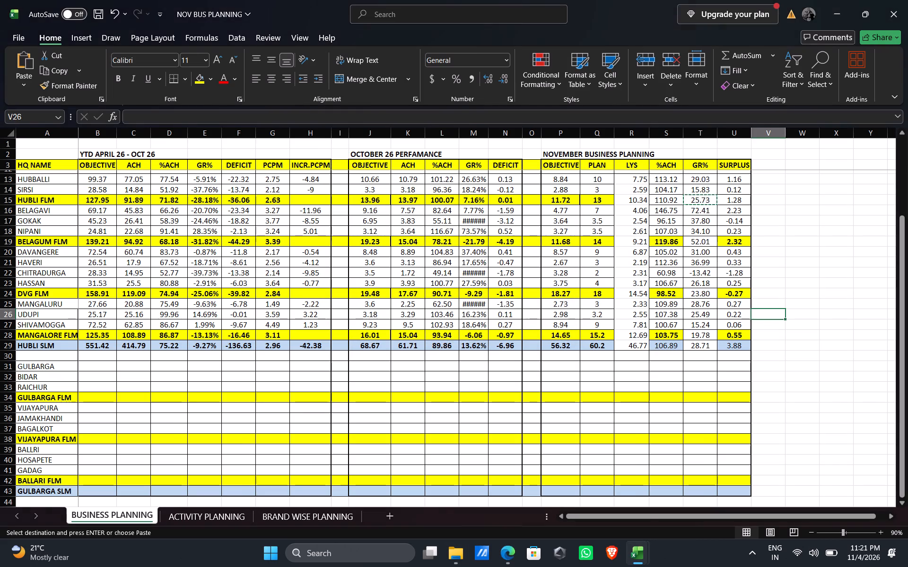
Switch back to the Downloads folder in File Explorer to find the next source workbook.
{"action": "left_click", "coordinate": [454, 560]}
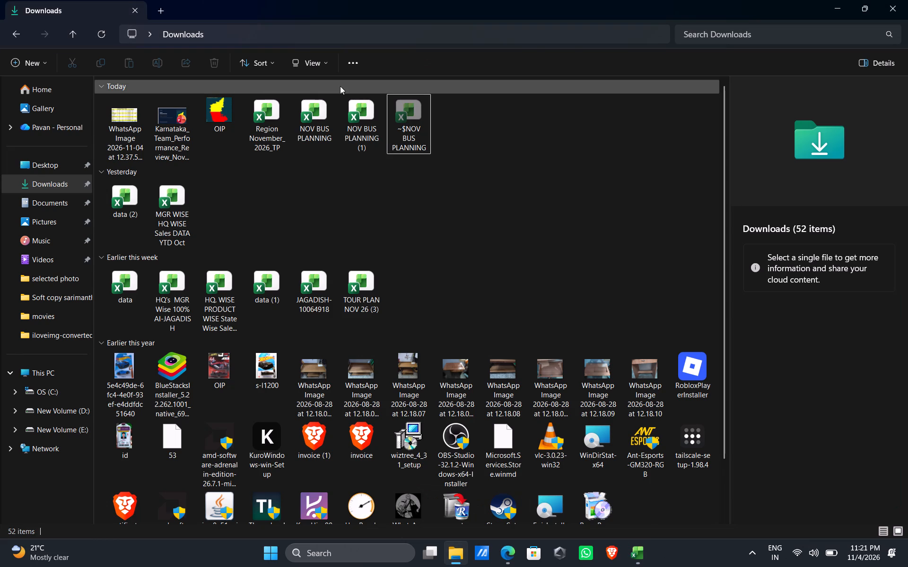
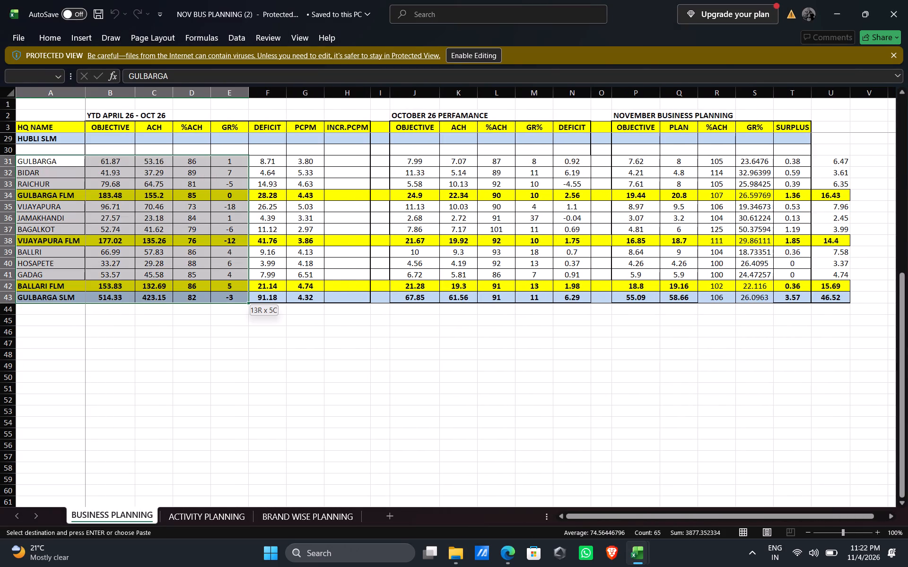
Copy the GULBARGA to GULBARGA SLM block, rows 31 to 43, from NOV BUS PLANNING (2) into NOV BUS PLANNING starting at A31, accepting formulas as values.
{"action": "left_click_drag", "start_coordinate": [242, 299], "coordinate": [821, 293]}
{"action": "key", "text": "ctrl+c"}
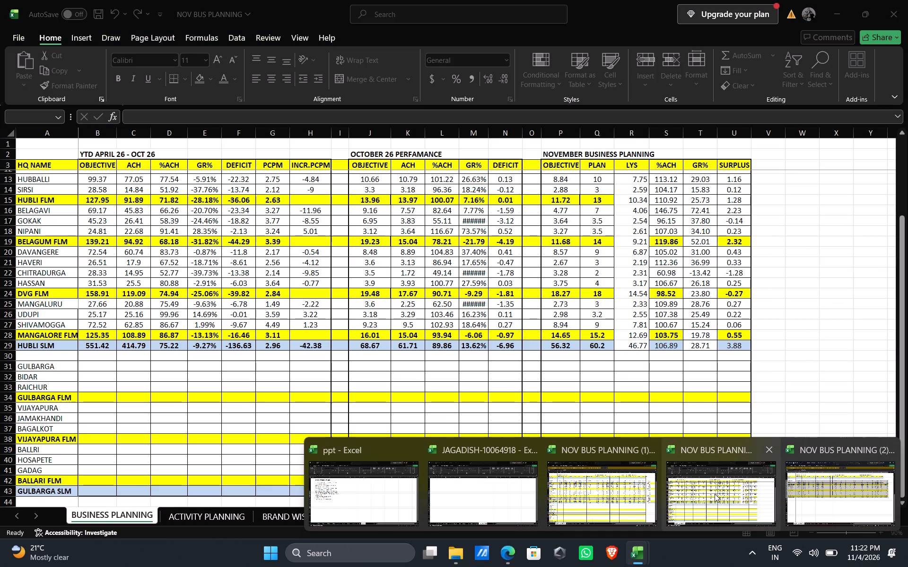
{"action": "left_click", "coordinate": [715, 494]}
{"action": "left_click", "coordinate": [54, 366]}
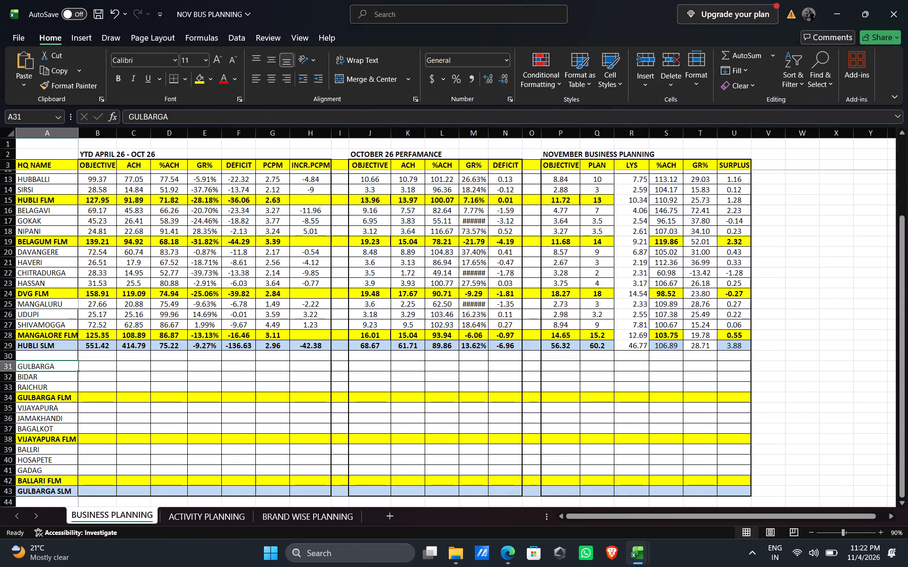
{"action": "key", "text": "ctrl+v"}
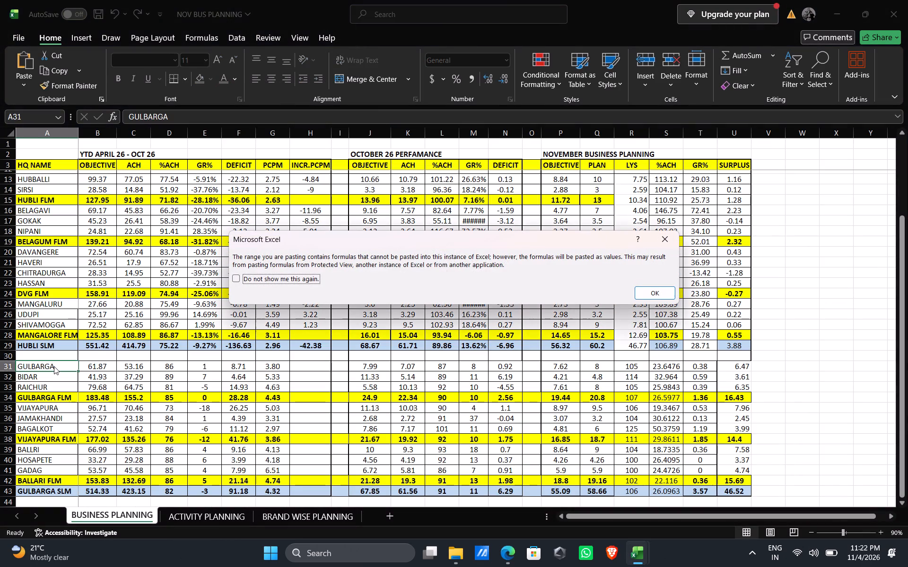
{"action": "left_click", "coordinate": [649, 291]}
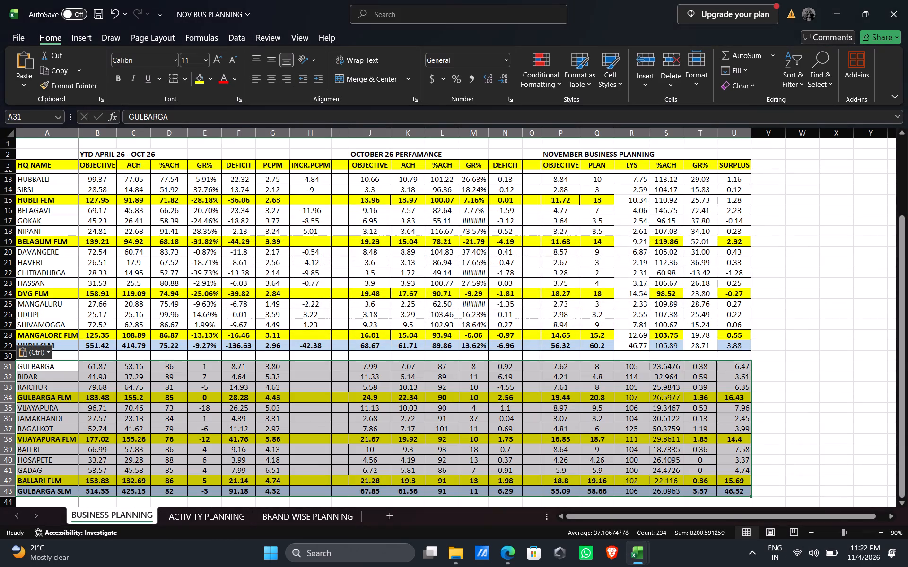
Copy the pasted last-column figures in U31:U43 to the spare cells V31:V43.
{"action": "triple_click", "coordinate": [900, 500]}
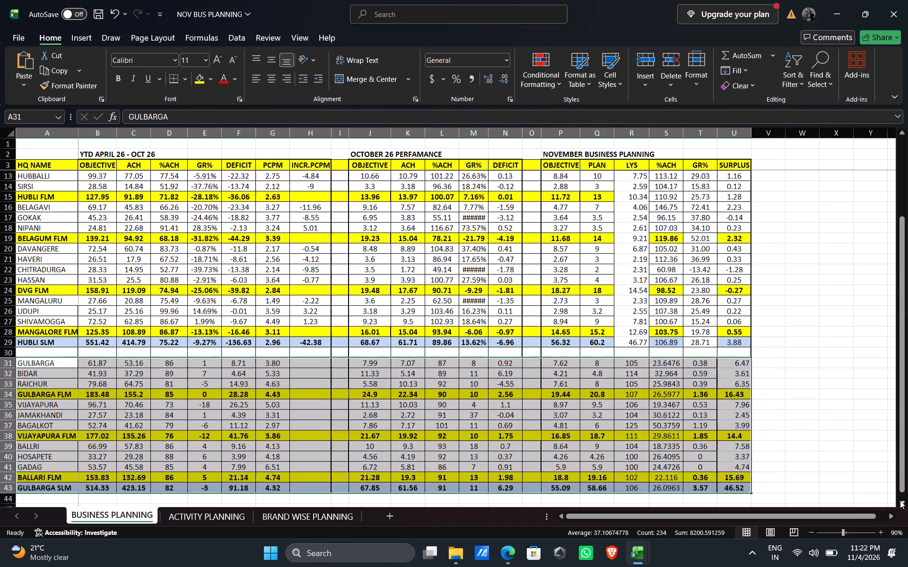
{"action": "left_click", "coordinate": [900, 500]}
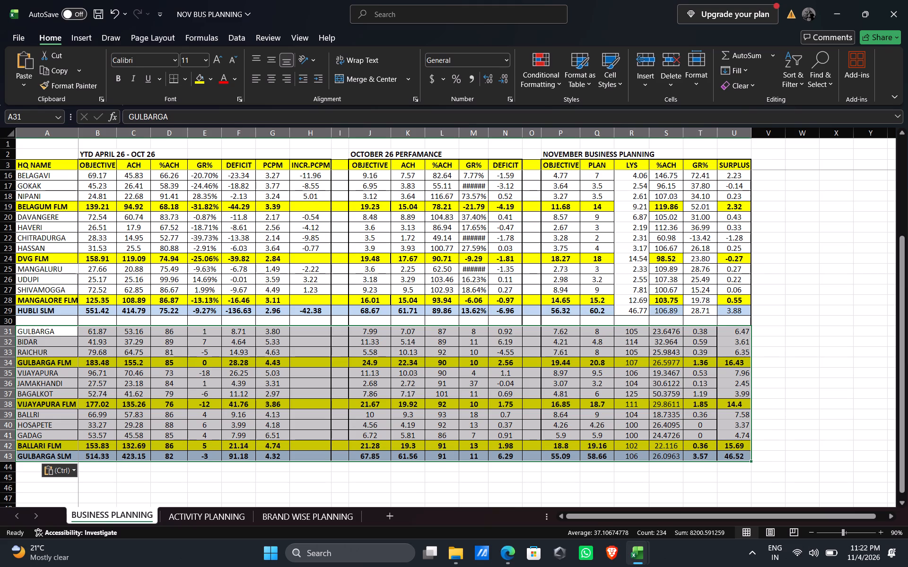
{"action": "left_click_drag", "start_coordinate": [734, 332], "coordinate": [733, 453]}
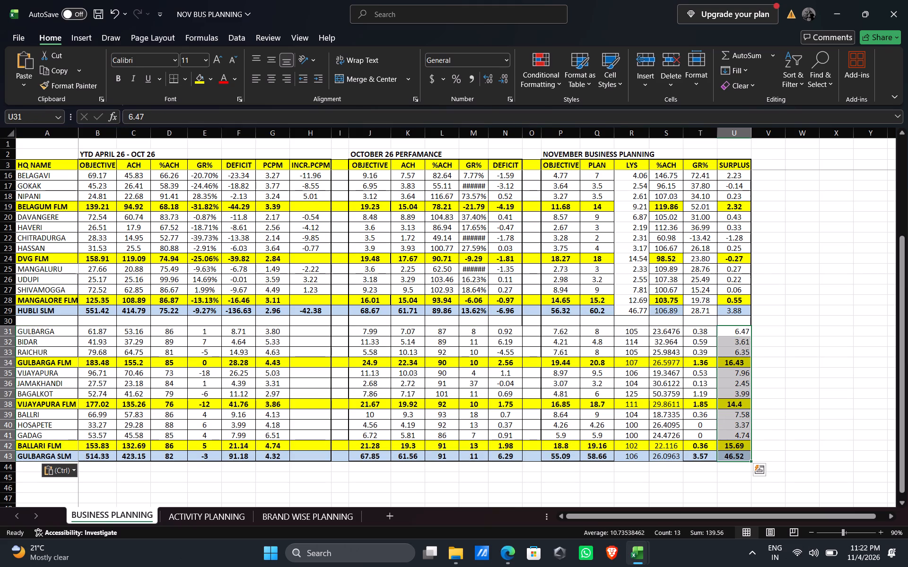
{"action": "key", "text": "ctrl+c"}
{"action": "left_click", "coordinate": [771, 331]}
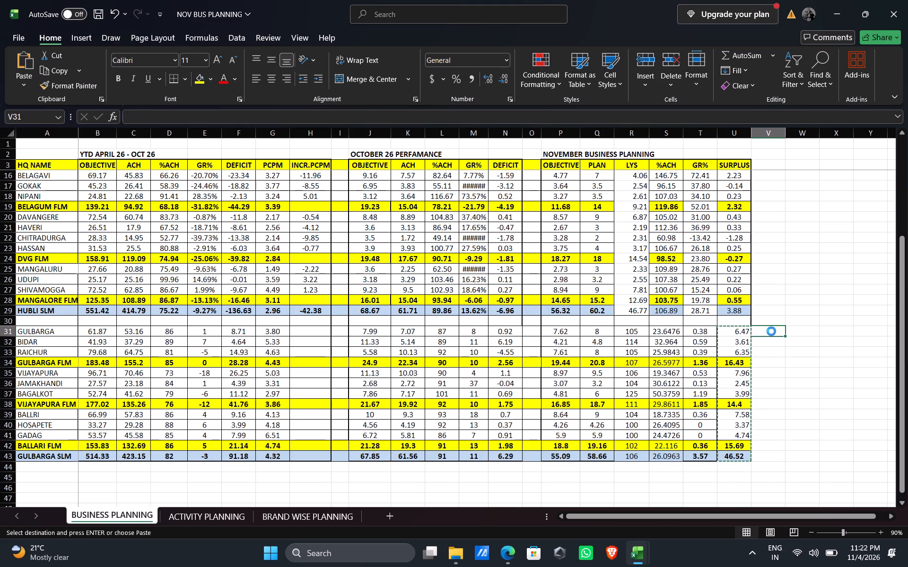
{"action": "key", "text": "ctrl+v"}
Copy R31:T43 one column over to S31 so the figures align with the %ACH, GR% and SURPLUS headings.
{"action": "left_click_drag", "start_coordinate": [633, 333], "coordinate": [740, 458]}
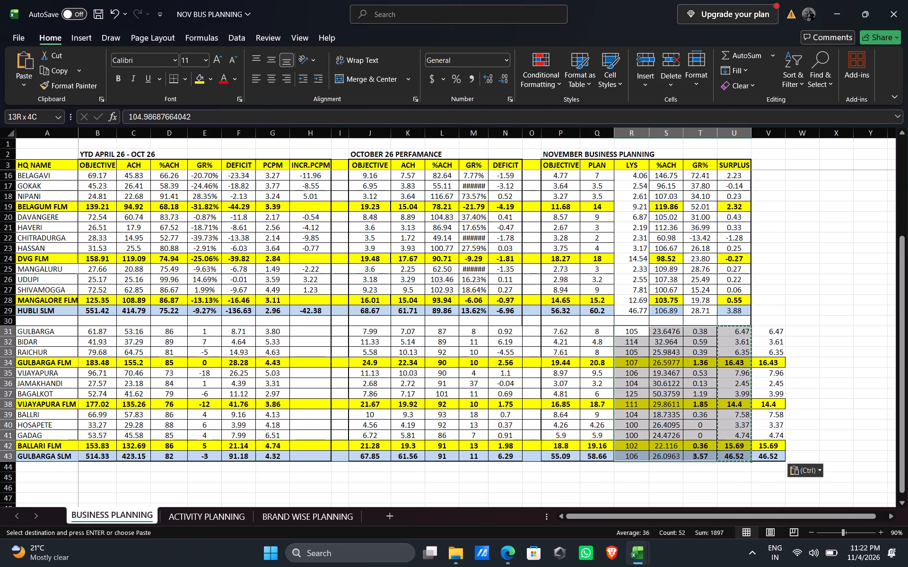
{"action": "left_click_drag", "start_coordinate": [740, 458], "coordinate": [705, 456]}
{"action": "key", "text": "ctrl+c"}
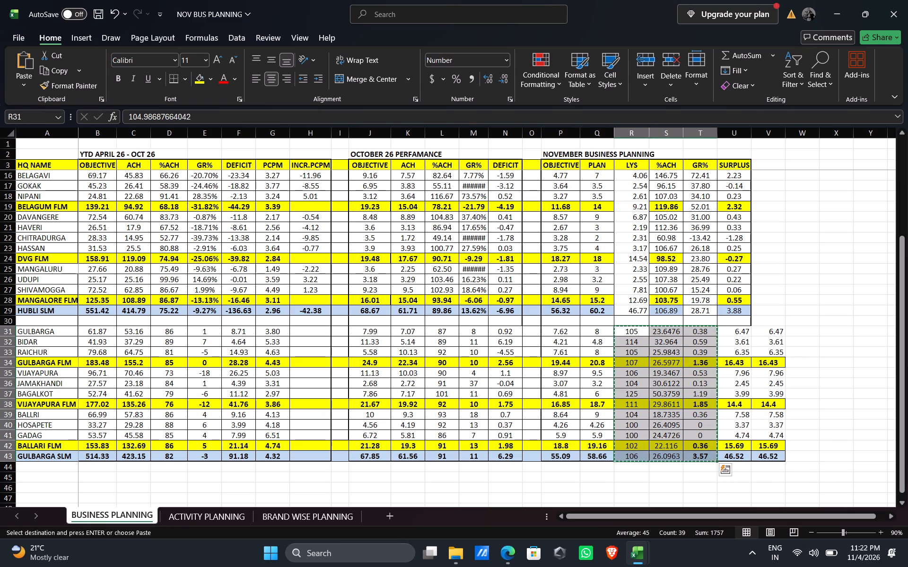
{"action": "left_click", "coordinate": [659, 331]}
{"action": "key", "text": "ctrl+v"}
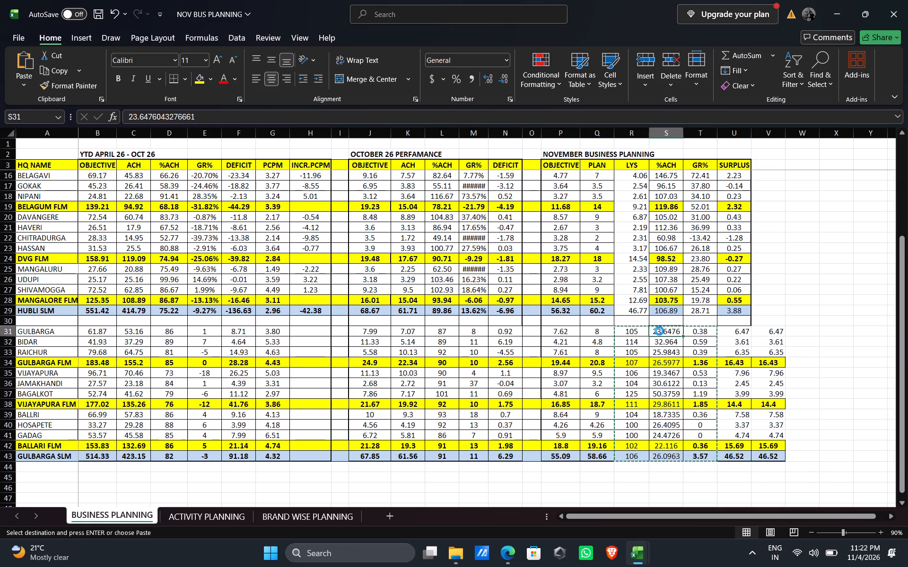
Copy the spare figures in V31:V43 into the LYS column for the GULBARGA rows, starting at R31.
{"action": "left_click_drag", "start_coordinate": [767, 334], "coordinate": [781, 452]}
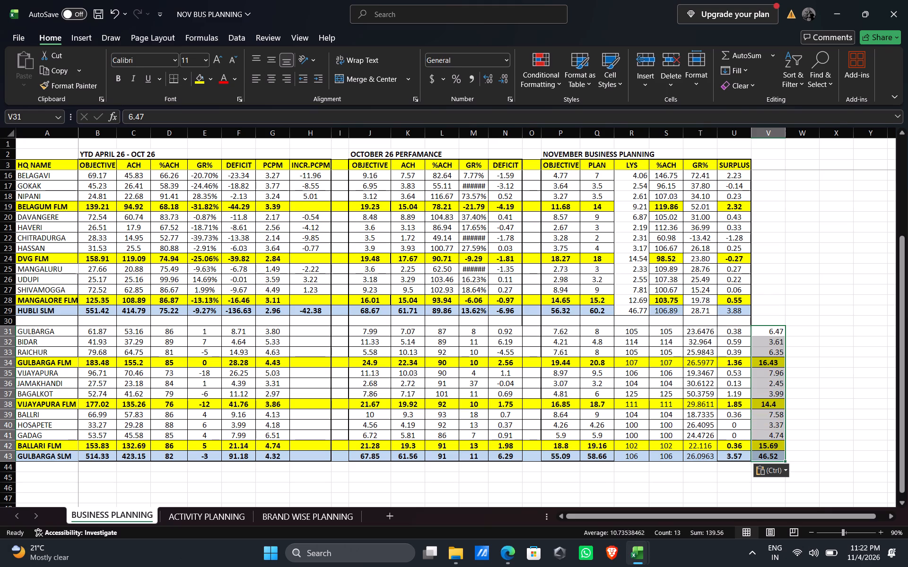
{"action": "key", "text": "ctrl+c"}
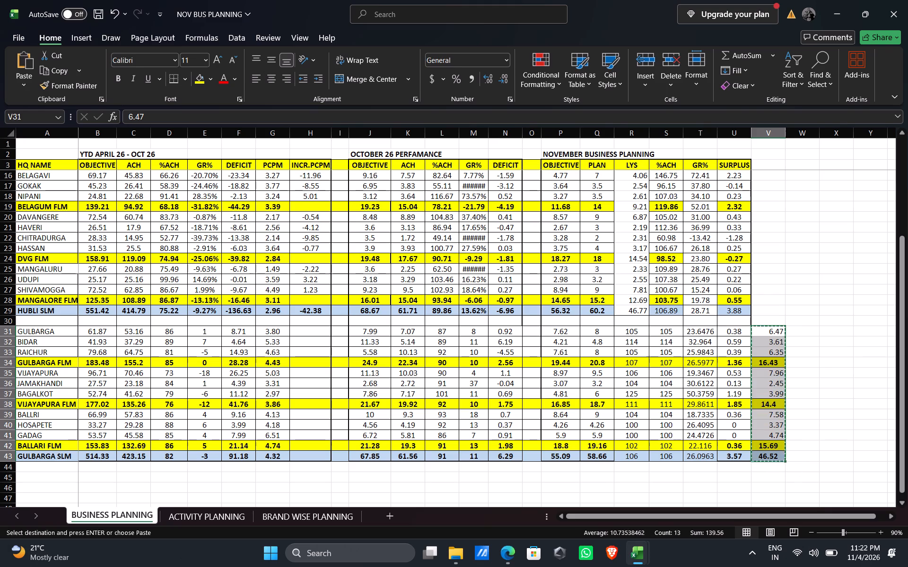
{"action": "left_click", "coordinate": [635, 332]}
{"action": "key", "text": "ctrl+v"}
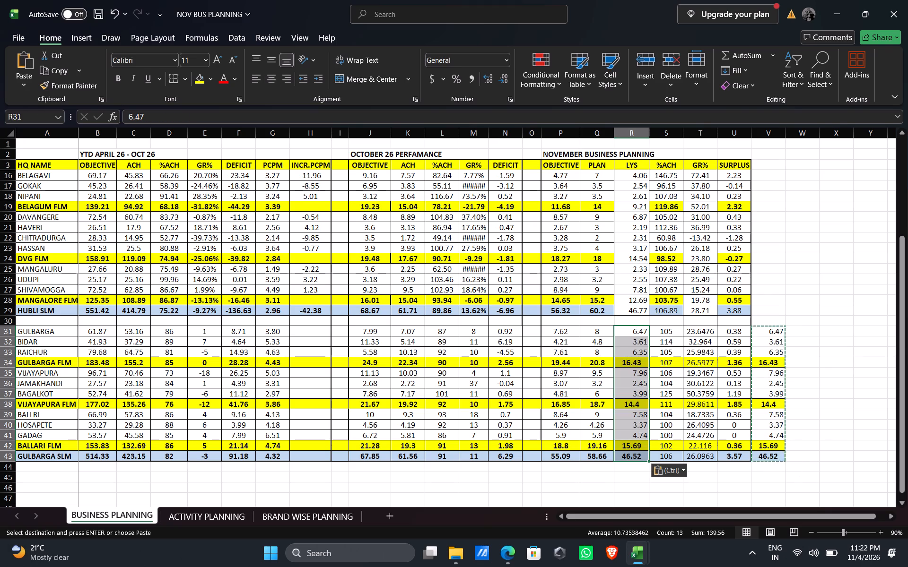
Delete the spare cells V31:V43 beside the SURPLUS column, shifting cells left.
{"action": "left_click_drag", "start_coordinate": [769, 331], "coordinate": [772, 453]}
{"action": "right_click", "coordinate": [772, 453]}
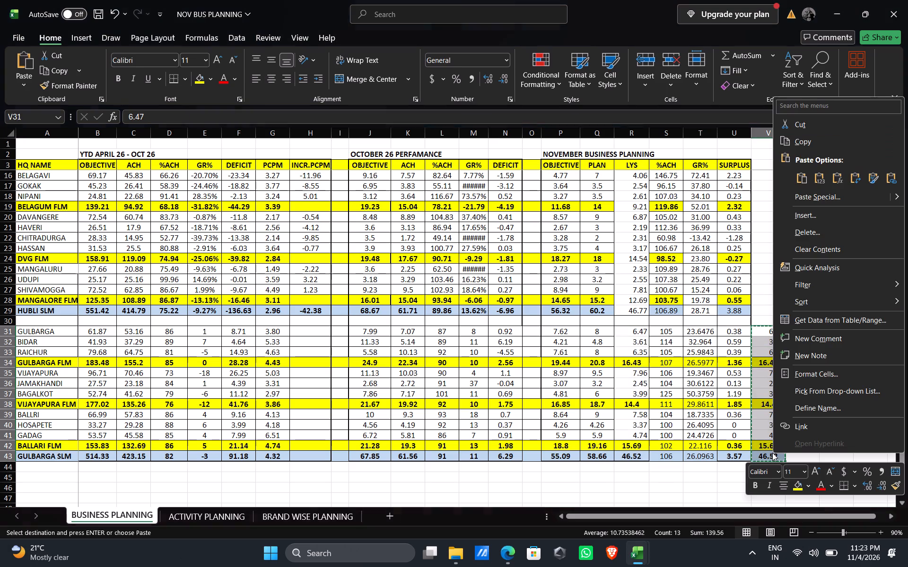
{"action": "left_click", "coordinate": [800, 232]}
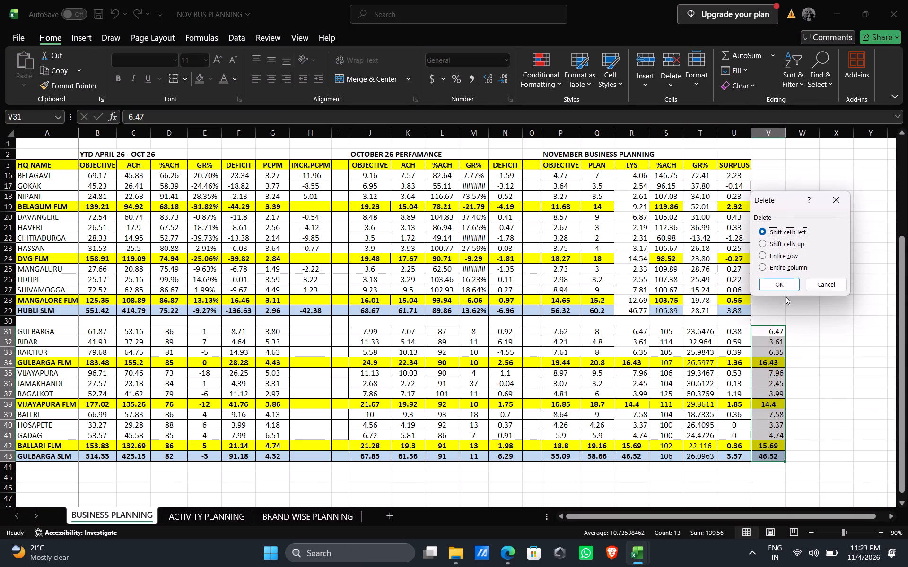
{"action": "left_click", "coordinate": [782, 282]}
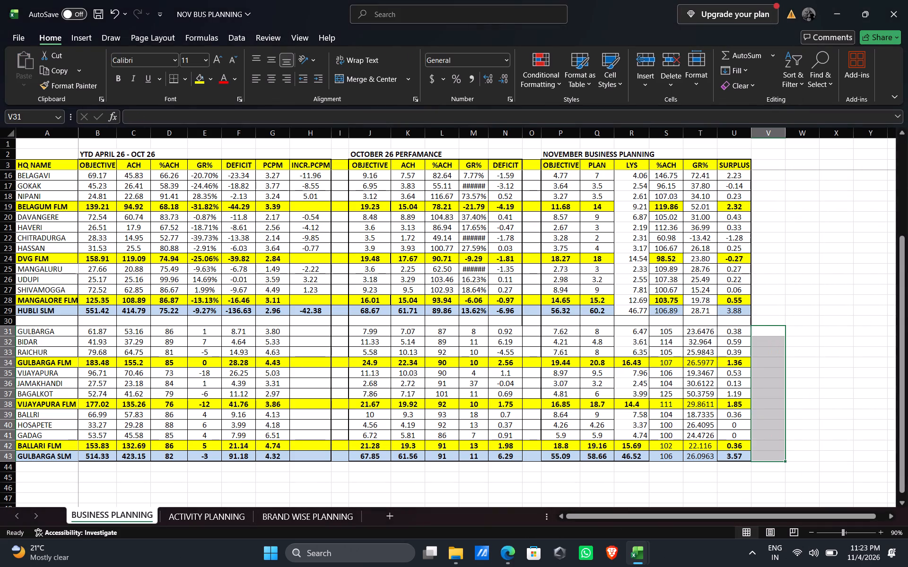
Set the November PLAN values to 8.5 for GULBARGA, 5.5 for BIDAR and 8.5 for RAICHUR.
{"action": "left_click", "coordinate": [602, 332]}
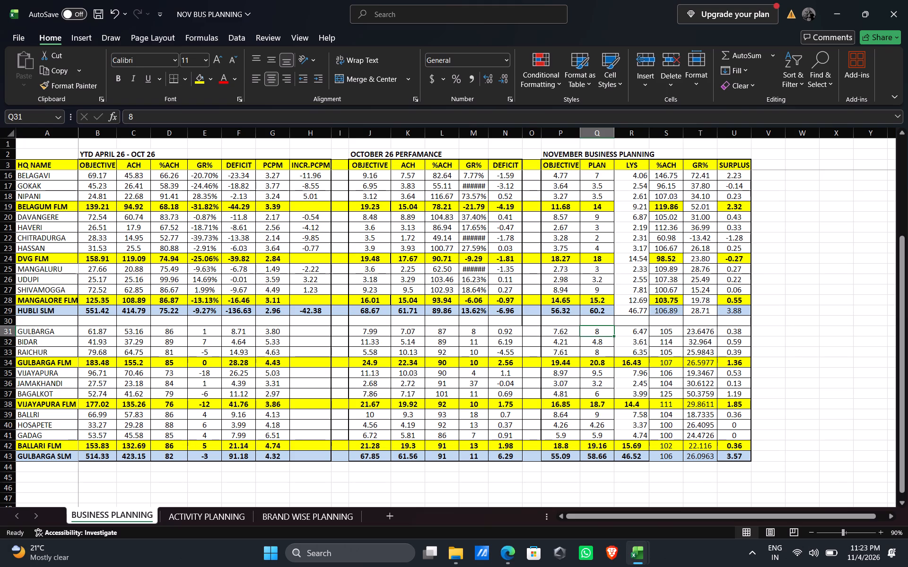
{"action": "type", "text": "8.5"}
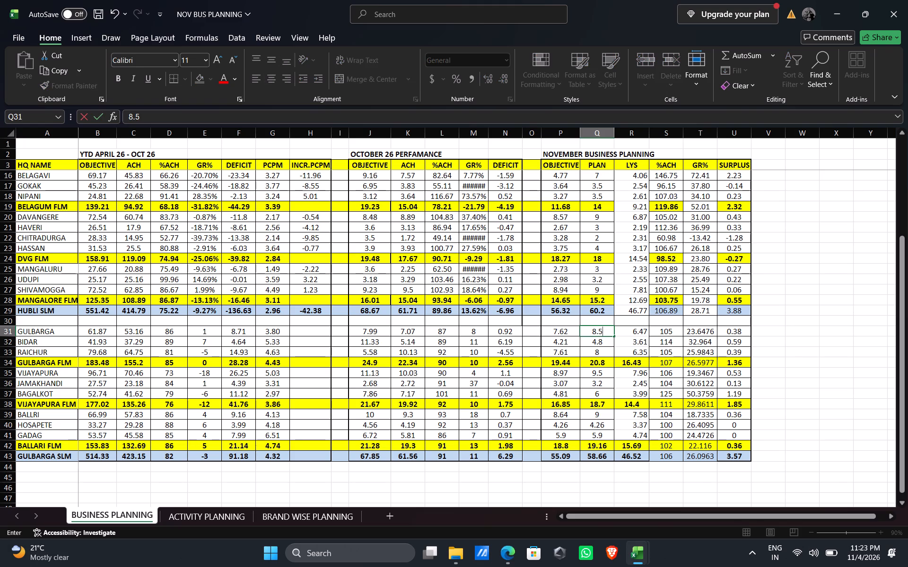
{"action": "key", "text": "Down"}
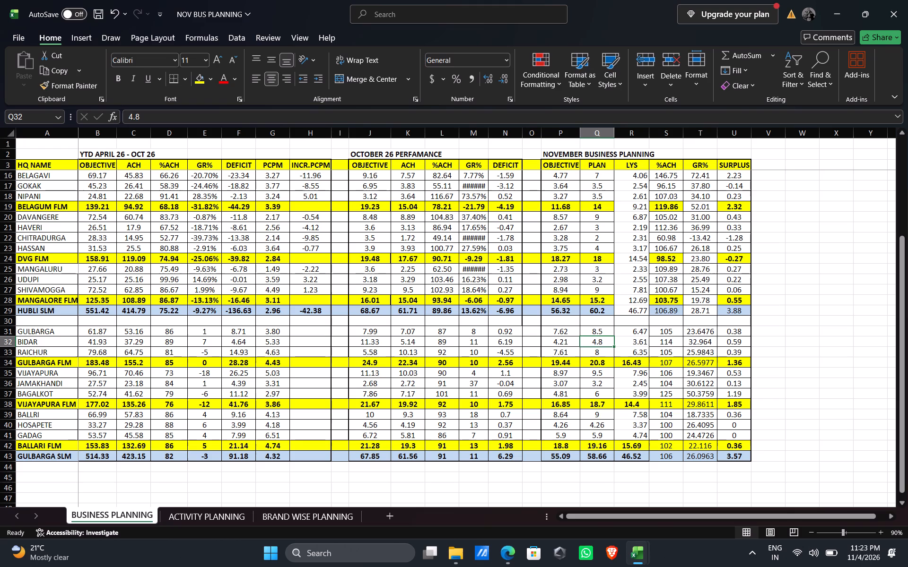
{"action": "type", "text": "5.5"}
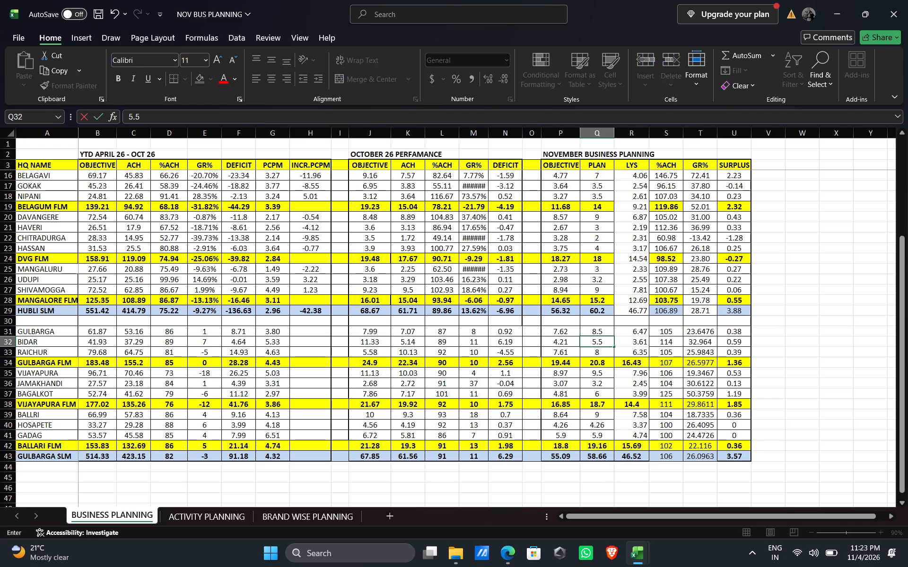
{"action": "key", "text": "Down"}
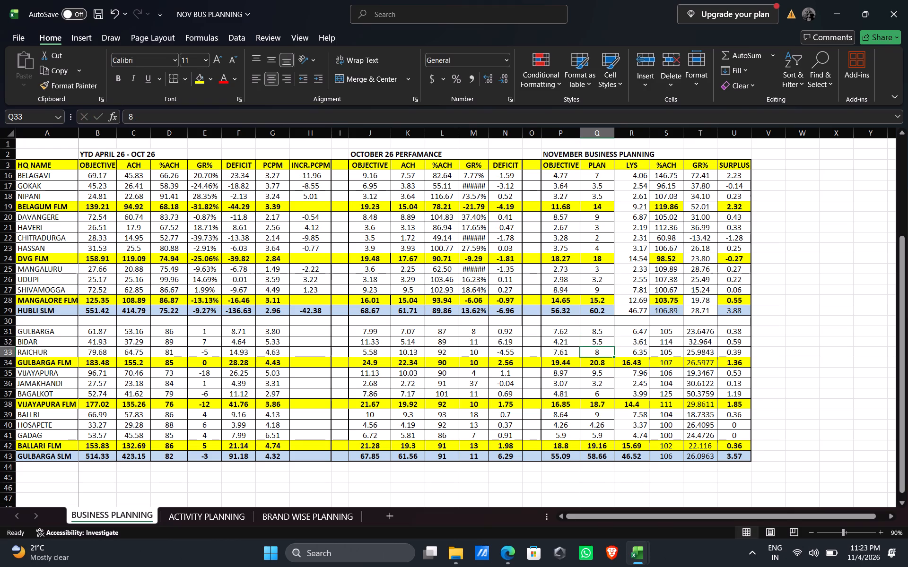
{"action": "type", "text": "8.5"}
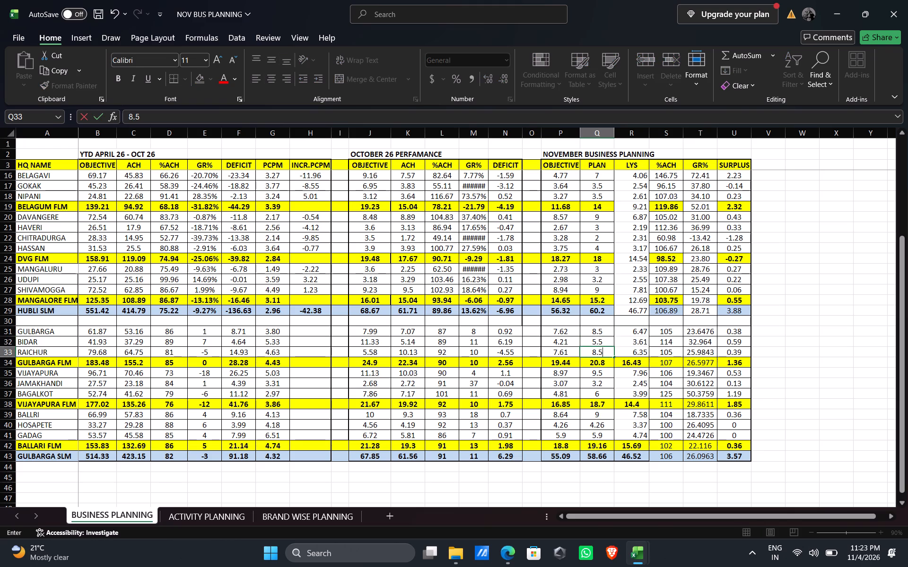
{"action": "key", "text": "Down"}
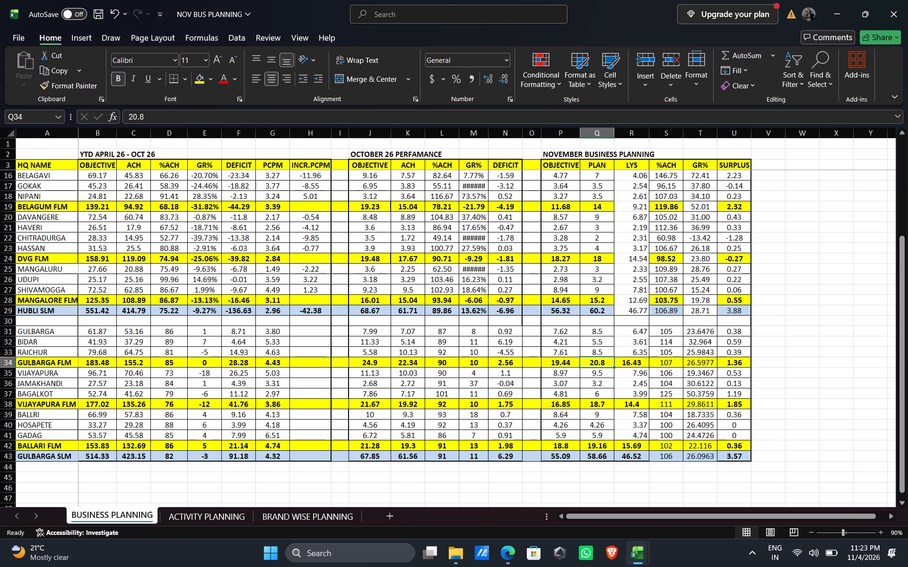
Check the sum of the three plan values above GULBARGA FLM and clear that row's November PLAN total.
{"action": "left_click_drag", "start_coordinate": [605, 332], "coordinate": [604, 352]}
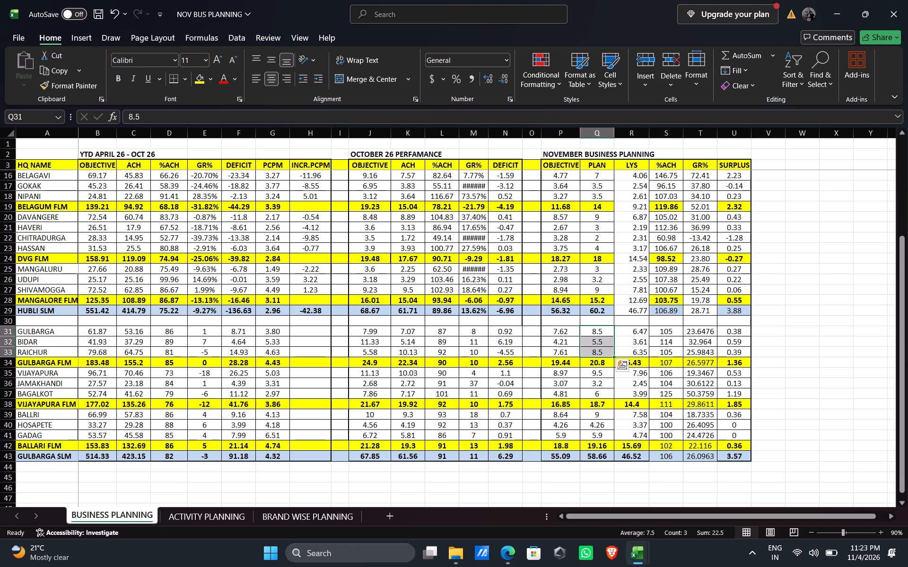
{"action": "left_click", "coordinate": [601, 362]}
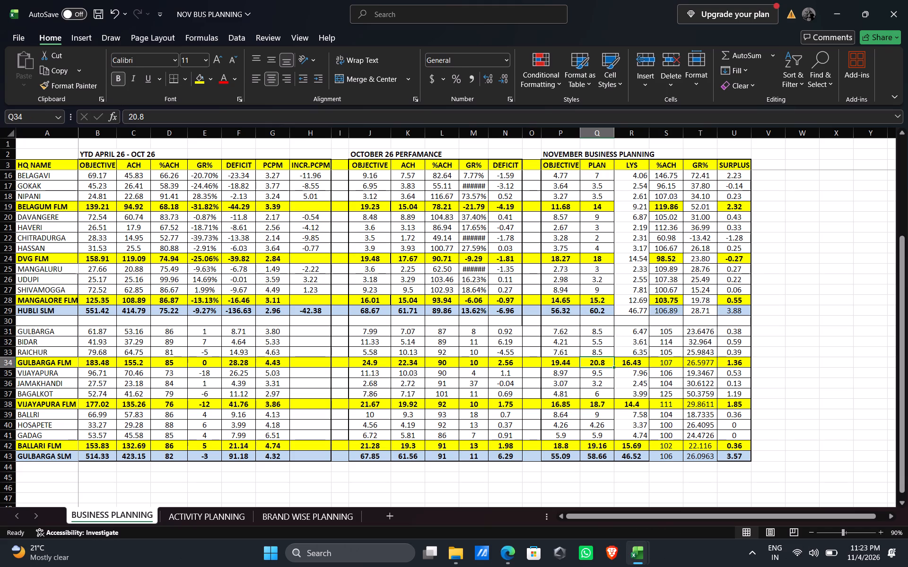
{"action": "key", "text": "BackSpace"}
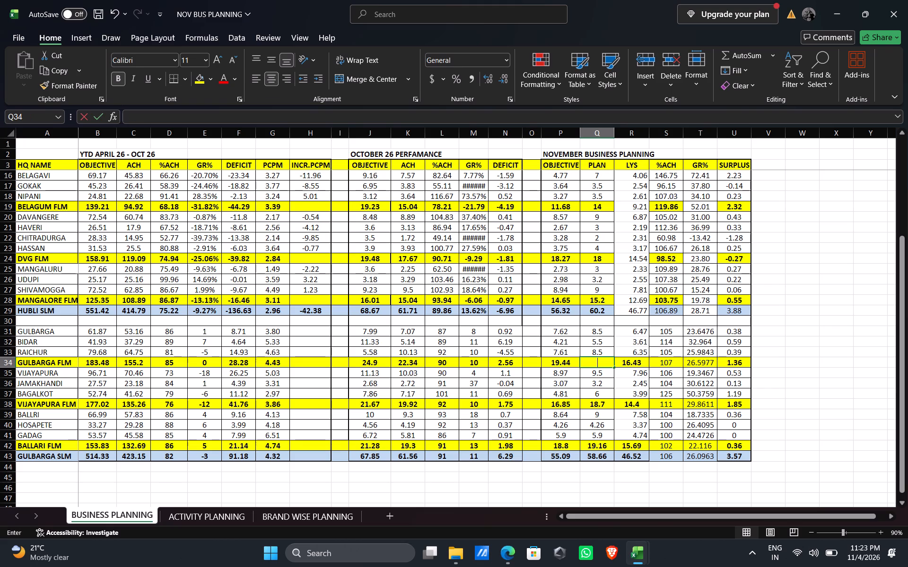
{"action": "key", "text": "Down"}
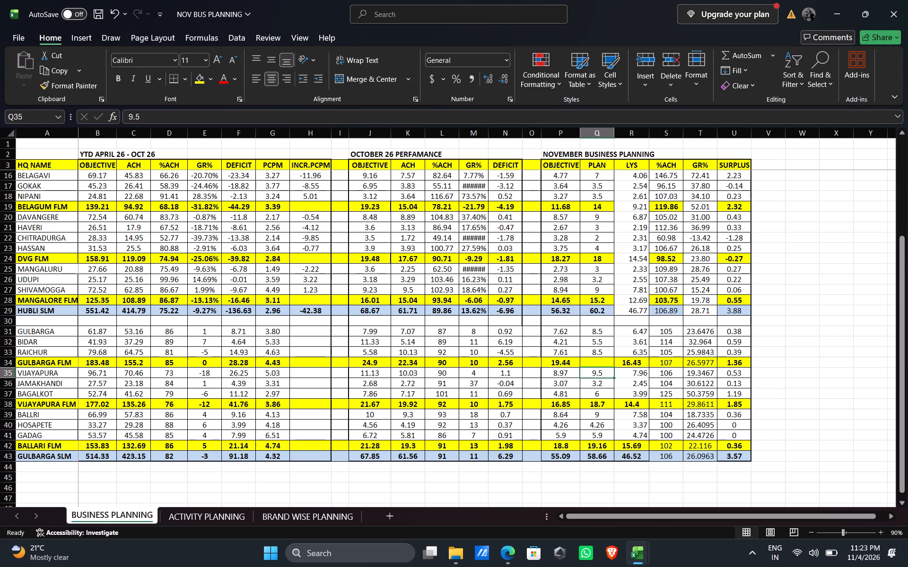
Set the November PLAN values to 10.5 for VIJAYAPURA, 3.5 for JAMAKHANDI and 7.5 for BAGALKOT.
{"action": "key", "text": "1"}
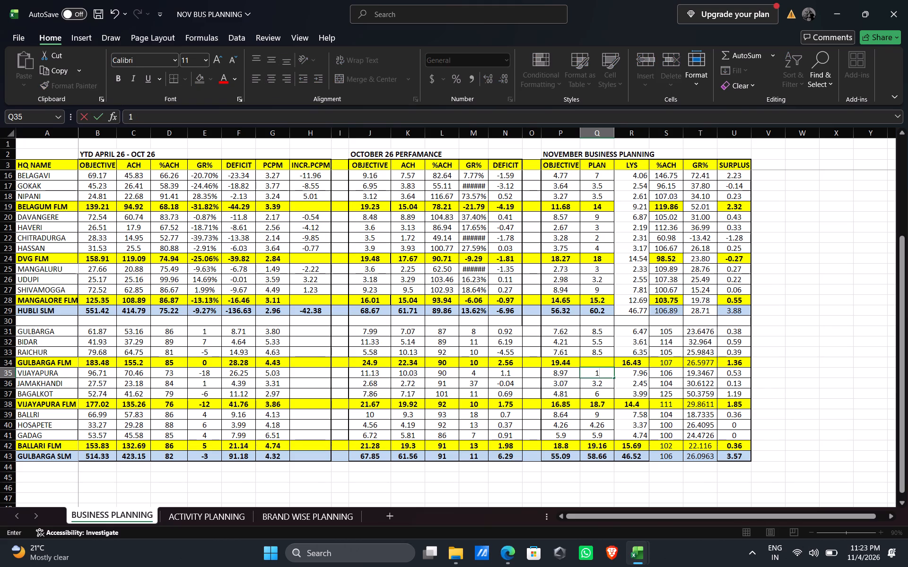
{"action": "type", "text": "0.5"}
{"action": "key", "text": "Down"}
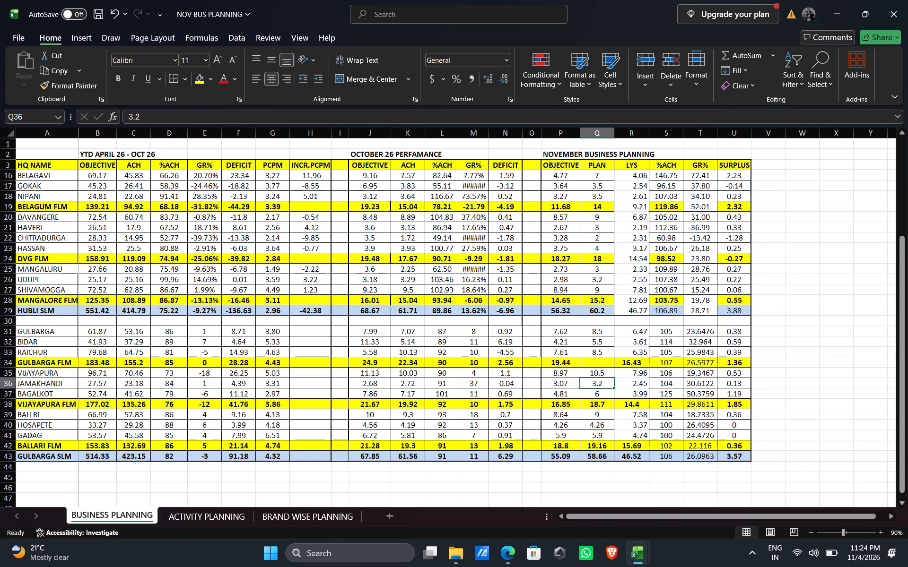
{"action": "type", "text": "3.5"}
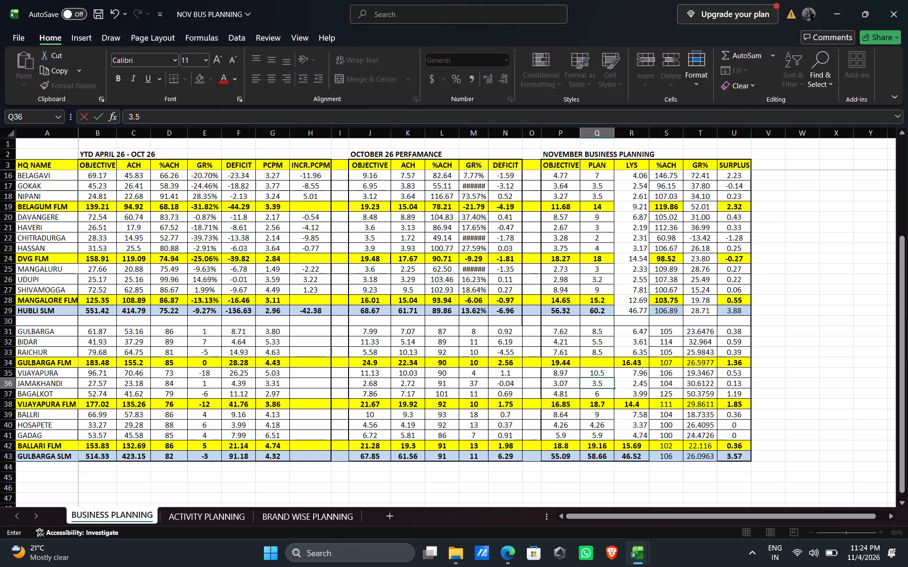
{"action": "key", "text": "Down"}
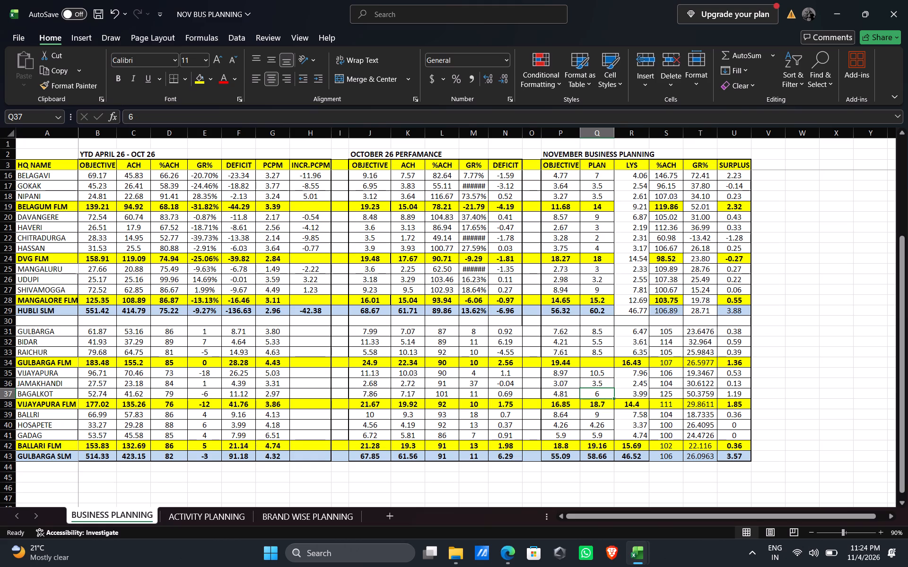
{"action": "type", "text": "7.5"}
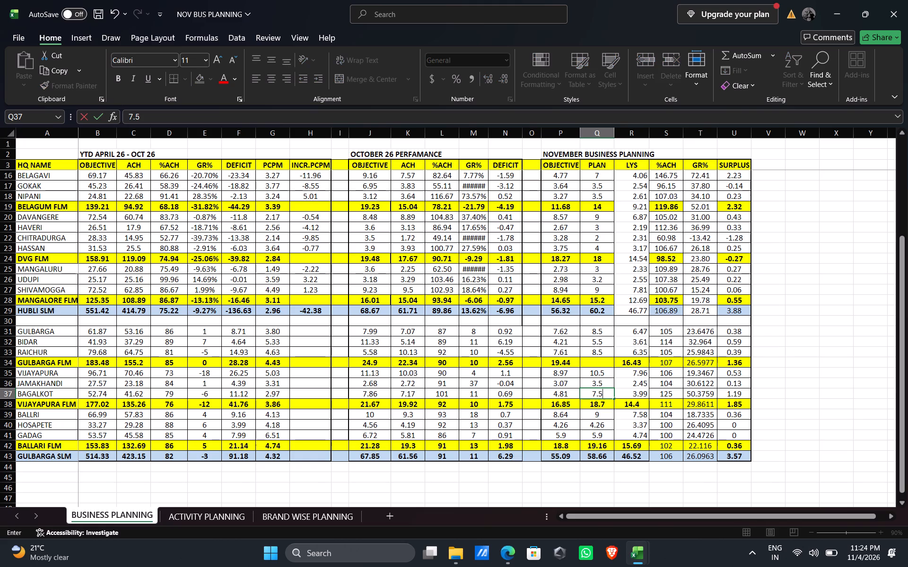
{"action": "key", "text": "Down"}
Clear the November PLAN total in the VIJAYAPURA FLM row.
{"action": "key", "text": "BackSpace"}
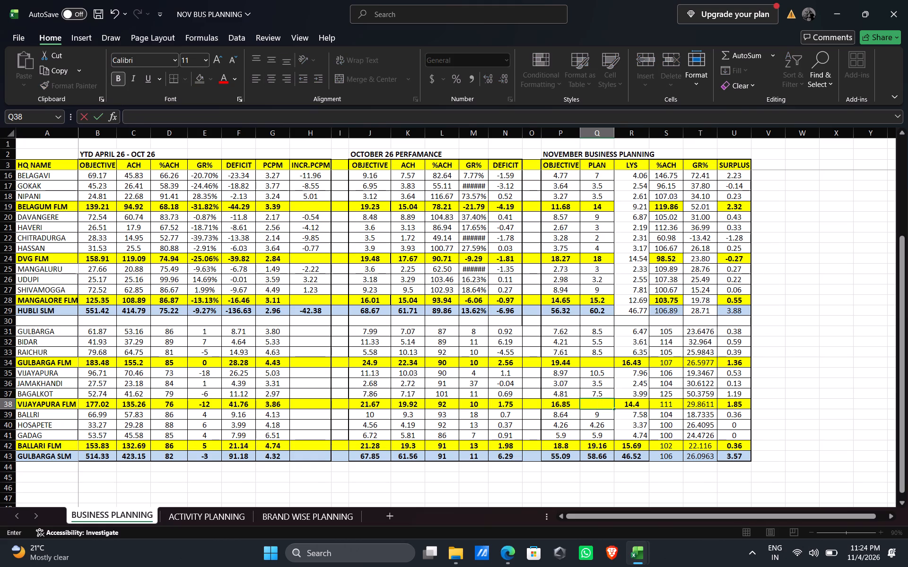
{"action": "key", "text": "Down"}
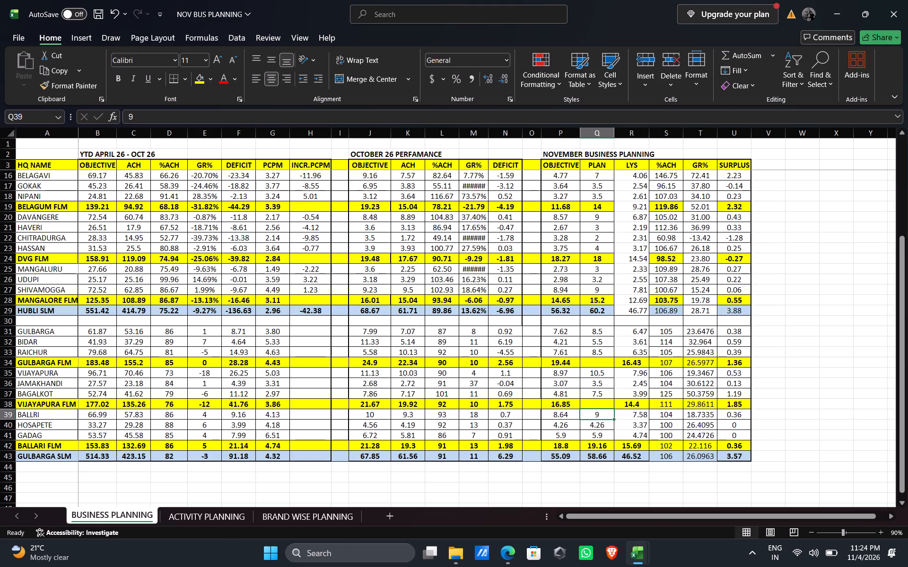
Set the November PLAN values to 9.5 for BALLRI, 4.6 for HOSAPETE and 6.5 for GADAG.
{"action": "type", "text": "9."}
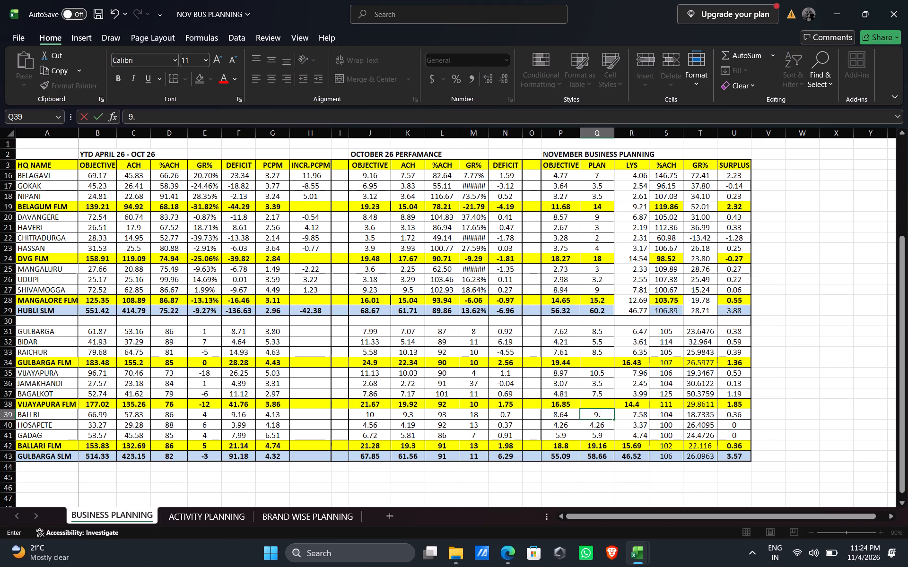
{"action": "key", "text": "5"}
{"action": "key", "text": "Down"}
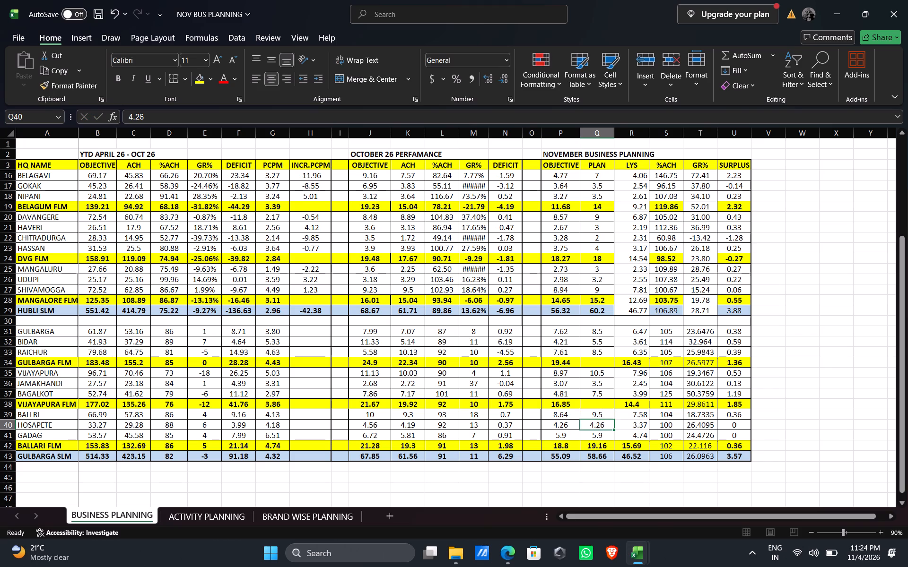
{"action": "type", "text": "4.6"}
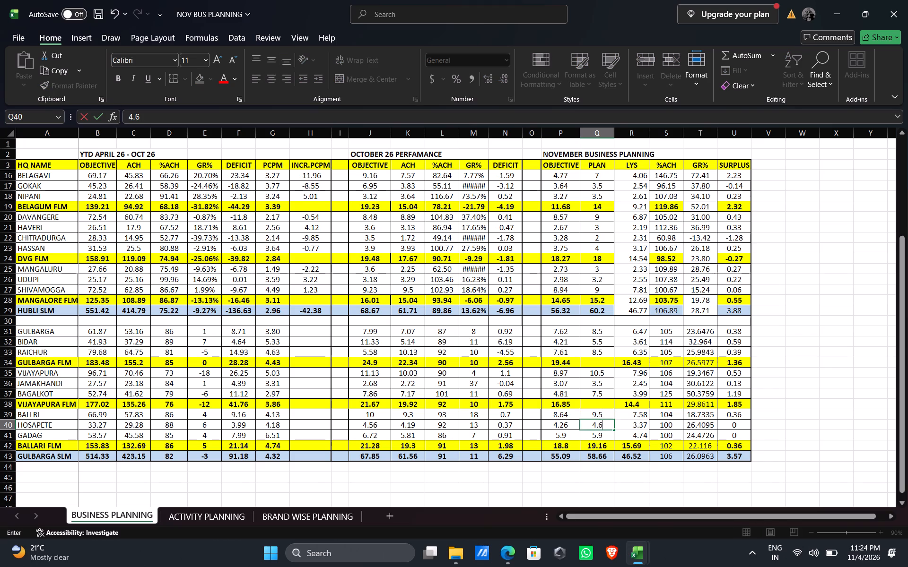
{"action": "key", "text": "Down"}
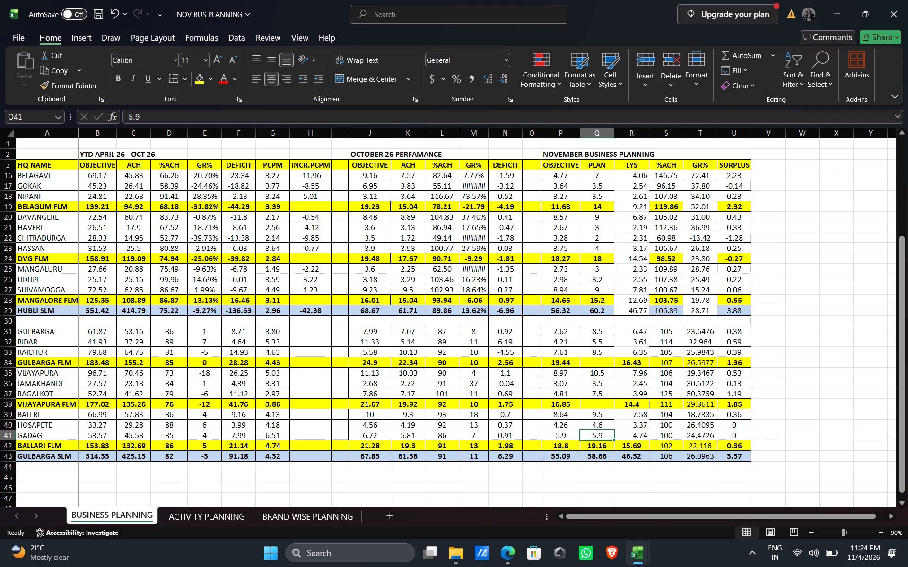
{"action": "type", "text": "6.5"}
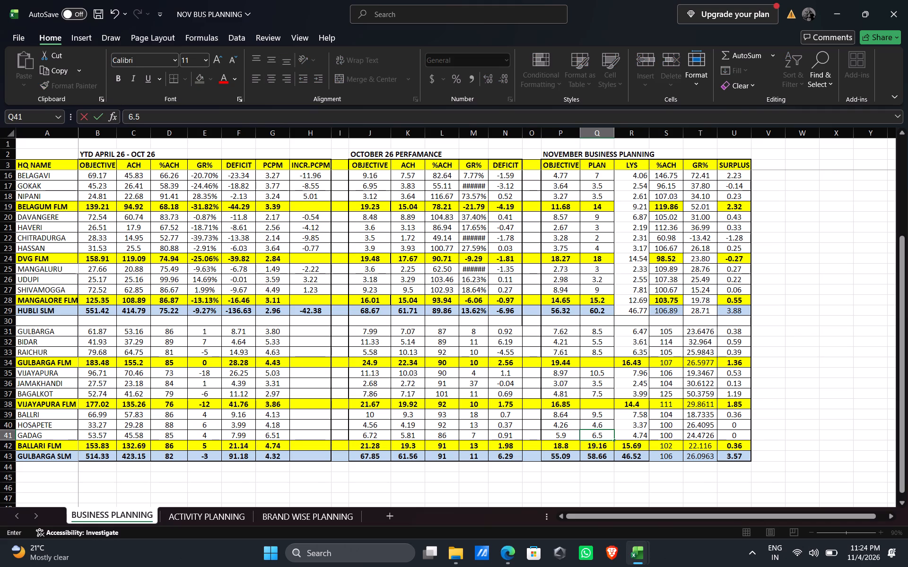
{"action": "key", "text": "Down"}
Clear the November PLAN total in the BALLARI FLM row.
{"action": "key", "text": "BackSpace"}
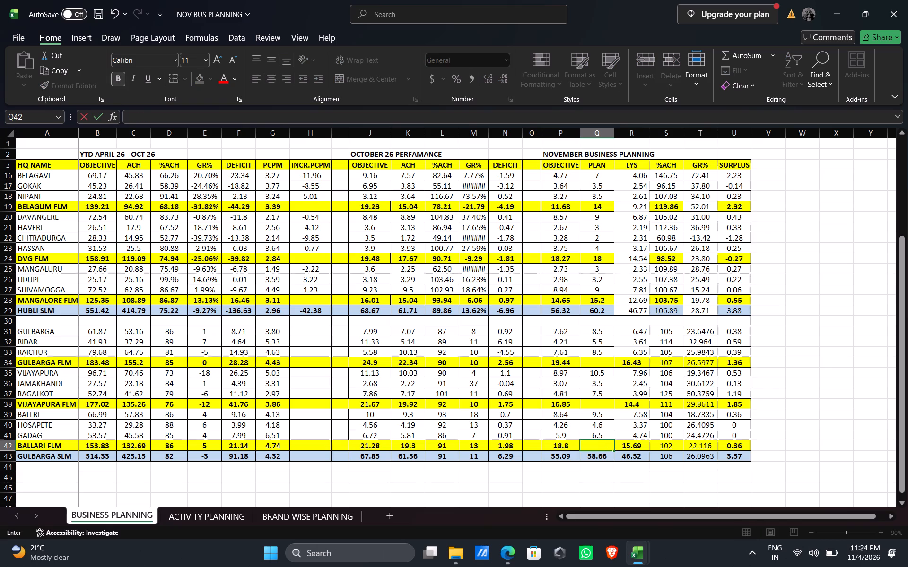
Check the sum of the November PLAN values from GULBARGA through GADAG.
{"action": "left_click_drag", "start_coordinate": [592, 333], "coordinate": [590, 424]}
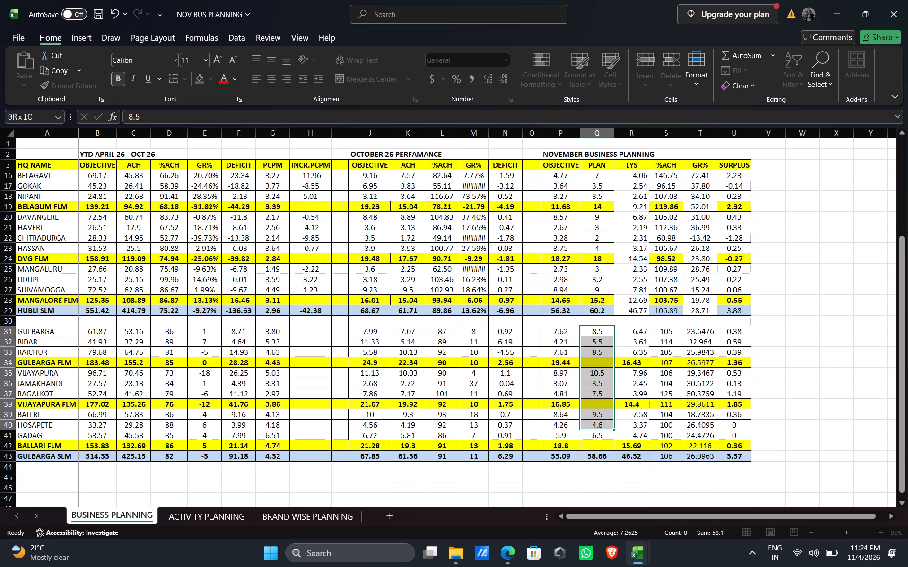
{"action": "left_click_drag", "start_coordinate": [590, 424], "coordinate": [590, 434]}
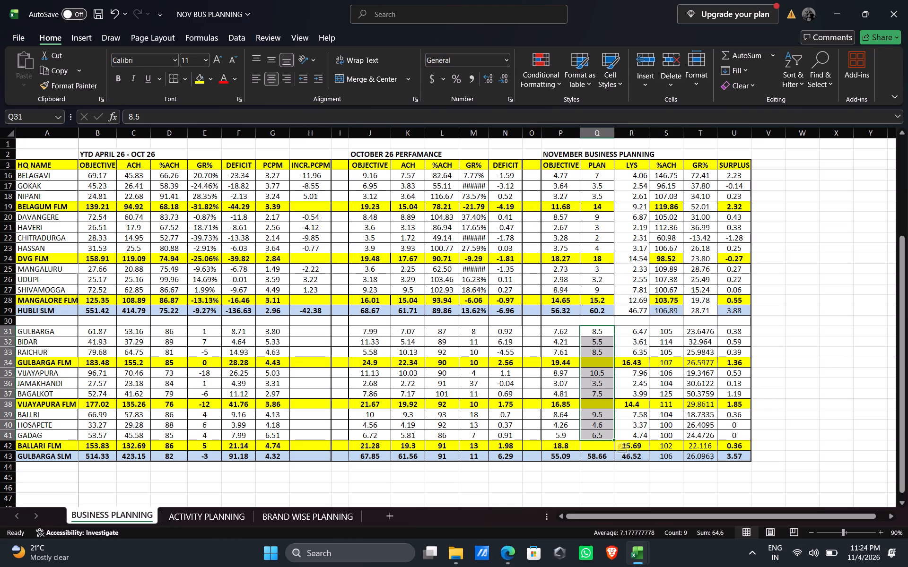
Set the November PLAN value for RAICHUR to 9.
{"action": "left_click", "coordinate": [601, 351]}
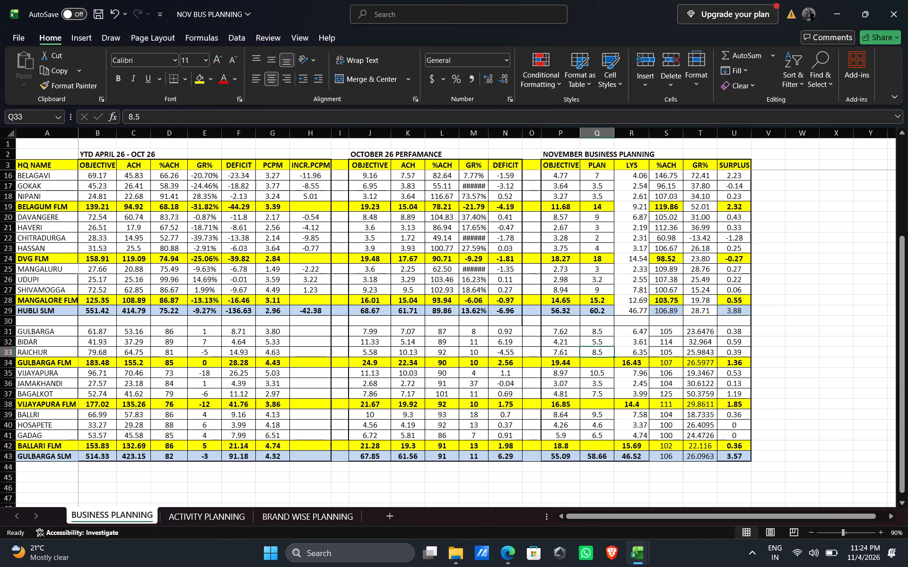
{"action": "key", "text": "9"}
{"action": "key", "text": "Up"}
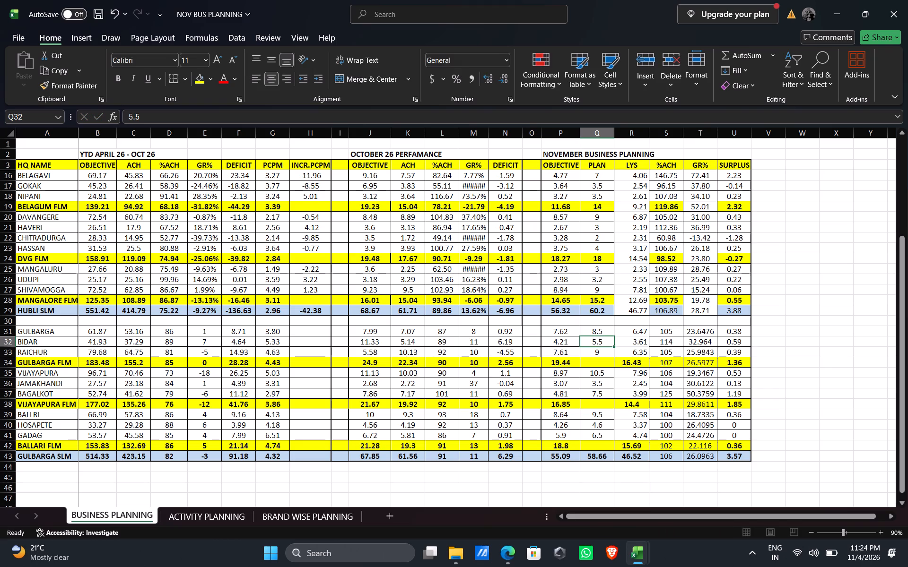
Review the individual November PLAN values from GULBARGA down to GADAG.
{"action": "key", "text": "Up"}
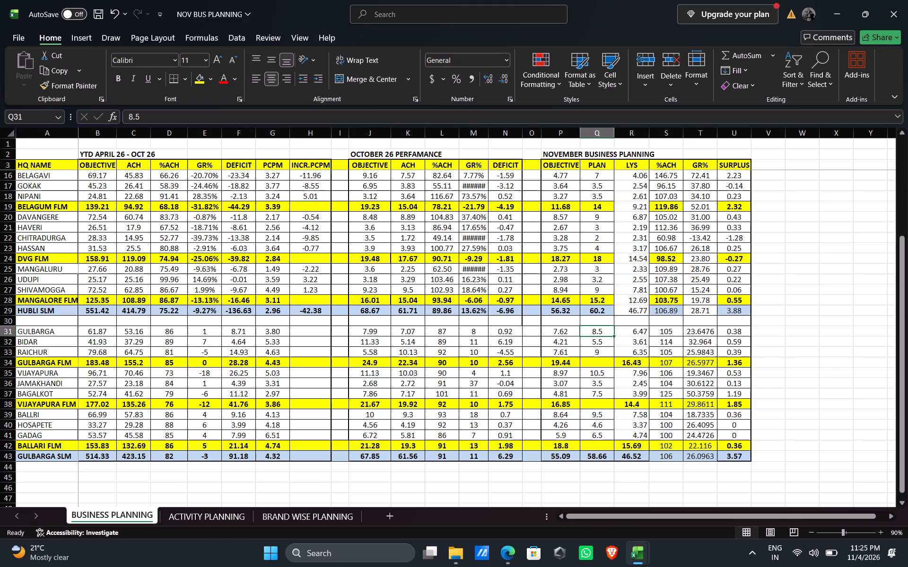
{"action": "key", "text": "Down"}
{"action": "key", "text": "Down"}
{"action": "key", "text": "Down"}
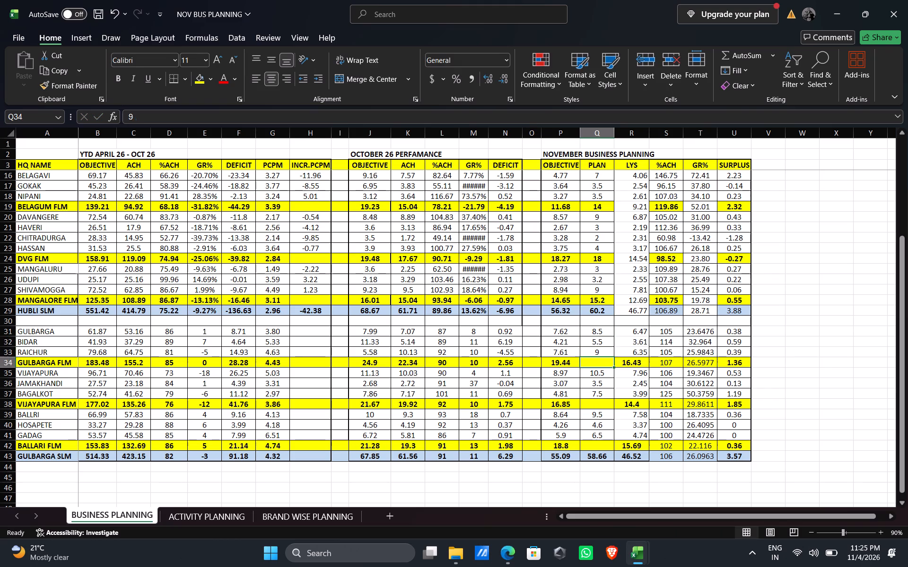
{"action": "key", "text": "Down"}
{"action": "key", "text": "Down"}
{"action": "key", "text": "Down"}
{"action": "key", "text": "Down"}
{"action": "key", "text": "Down"}
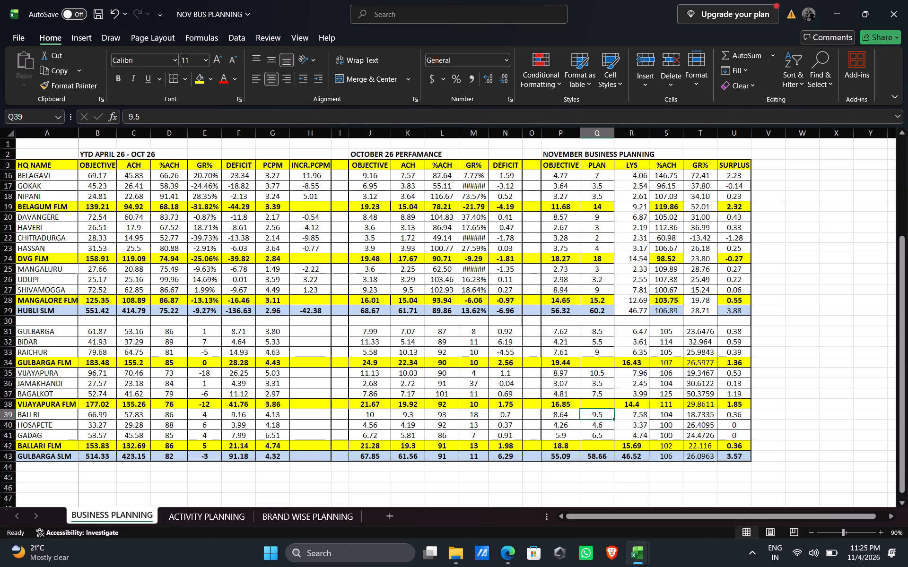
{"action": "key", "text": "Down"}
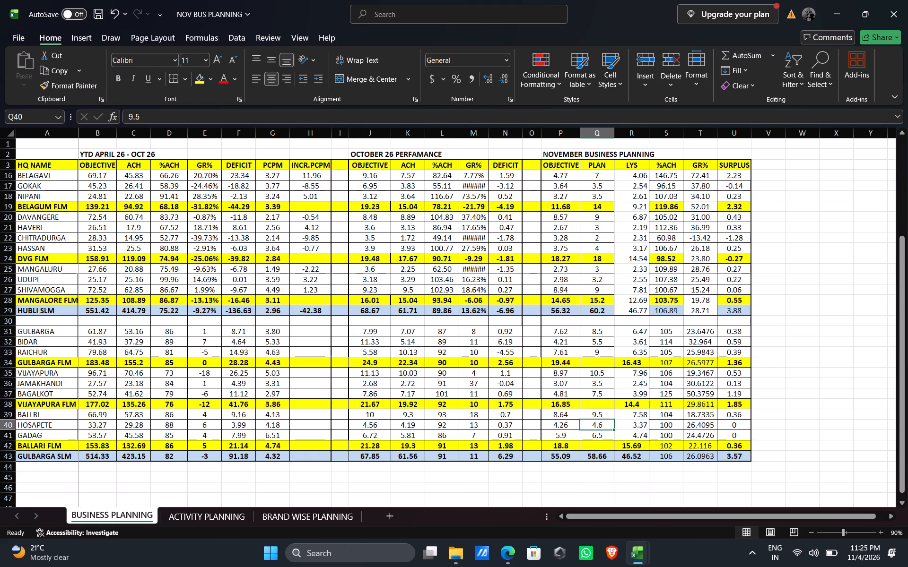
{"action": "key", "text": "Down"}
{"action": "key", "text": "Up"}
Set the November PLAN value for GULBARGA to 8.4.
{"action": "key", "text": "Up"}
{"action": "key", "text": "Up"}
{"action": "key", "text": "Up"}
{"action": "key", "text": "Up"}
{"action": "key", "text": "Up"}
{"action": "key", "text": "Up"}
{"action": "key", "text": "Up"}
{"action": "key", "text": "Up"}
{"action": "key", "text": "Up"}
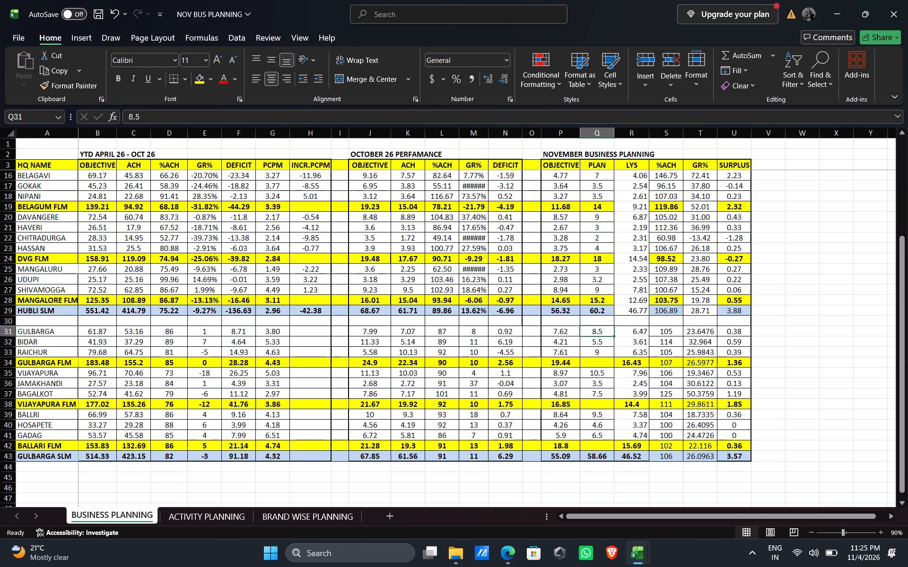
{"action": "type", "text": "8.4"}
{"action": "key", "text": "Down"}
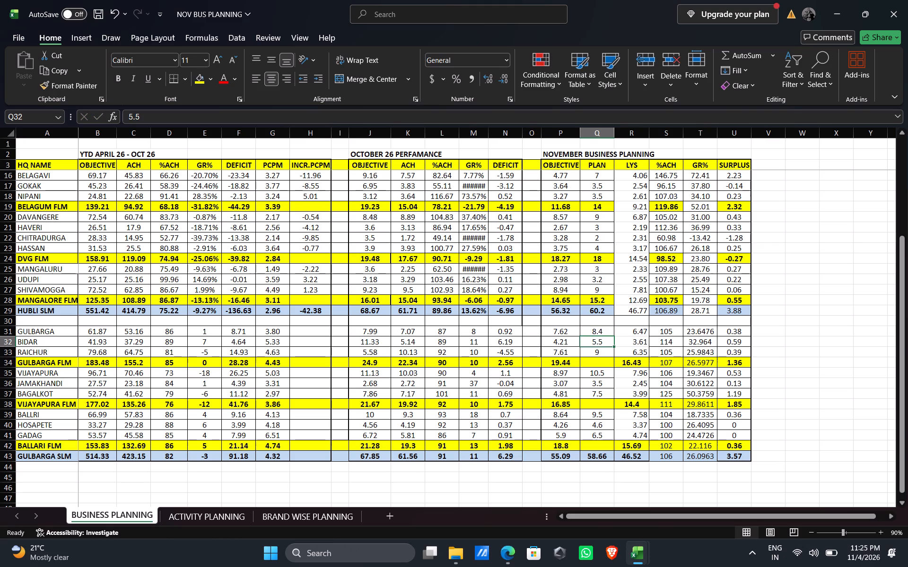
Sum the November PLAN values from GULBARGA through GADAG and enter 65 as the GULBARGA SLM plan total.
{"action": "left_click_drag", "start_coordinate": [595, 332], "coordinate": [595, 432]}
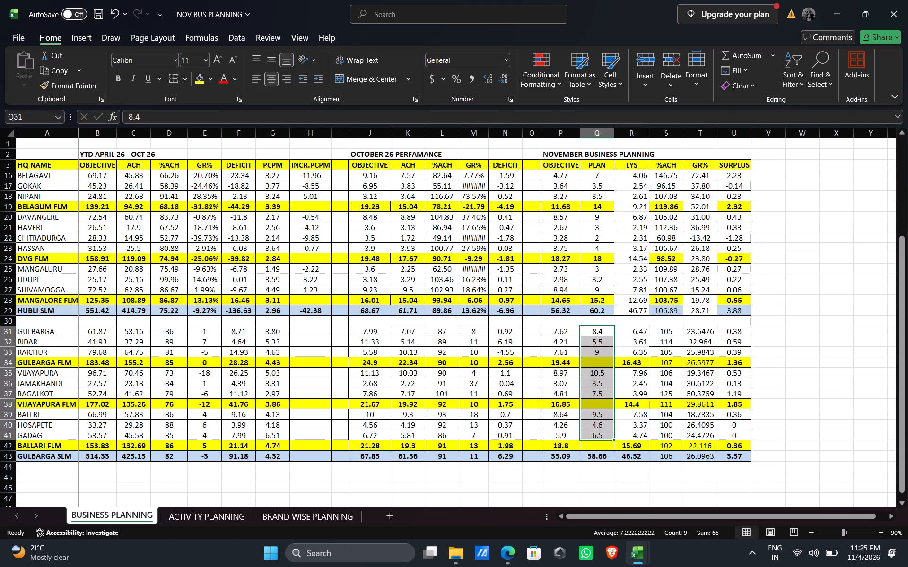
{"action": "left_click", "coordinate": [595, 455]}
{"action": "type", "text": "65"}
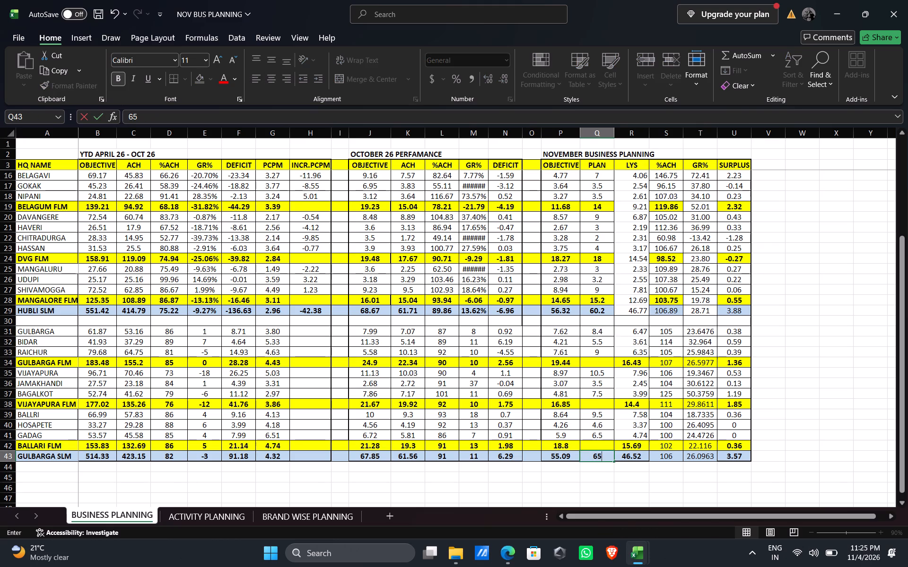
{"action": "key", "text": "Up"}
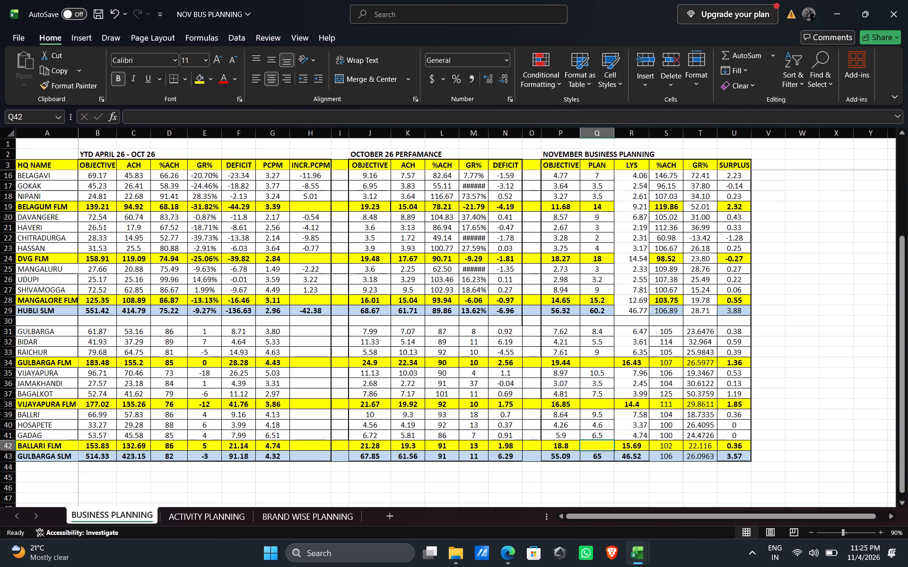
Sum the GULBARGA, BIDAR and RAICHUR plan values and enter 22.9 as the GULBARGA FLM November PLAN total.
{"action": "left_click", "coordinate": [593, 331]}
{"action": "left_click_drag", "start_coordinate": [593, 331], "coordinate": [593, 340]}
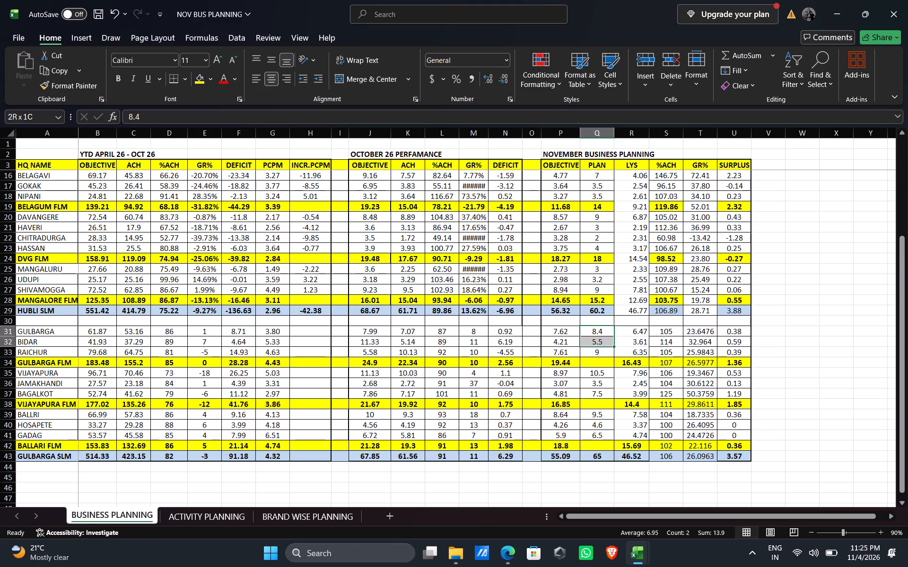
{"action": "left_click_drag", "start_coordinate": [593, 340], "coordinate": [593, 351]}
{"action": "left_click", "coordinate": [597, 363]}
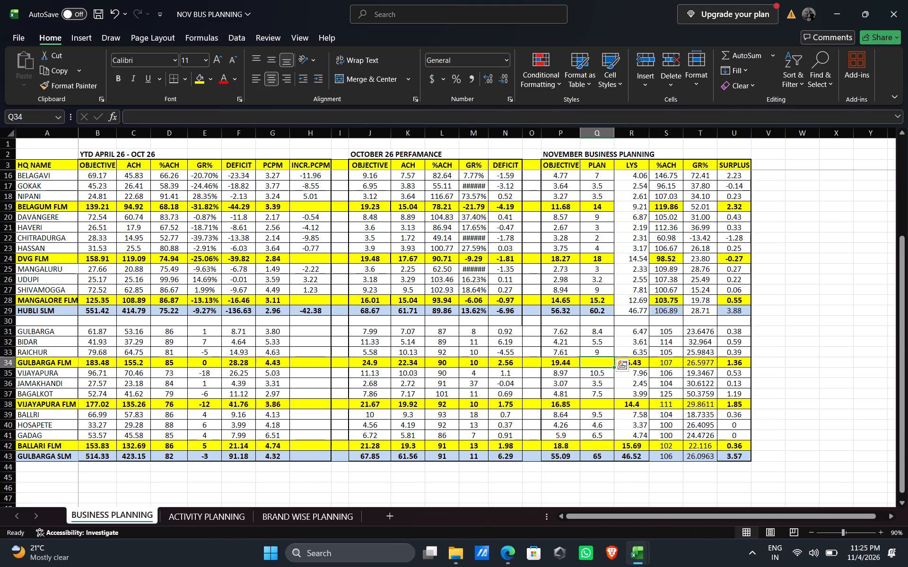
{"action": "type", "text": "22.9"}
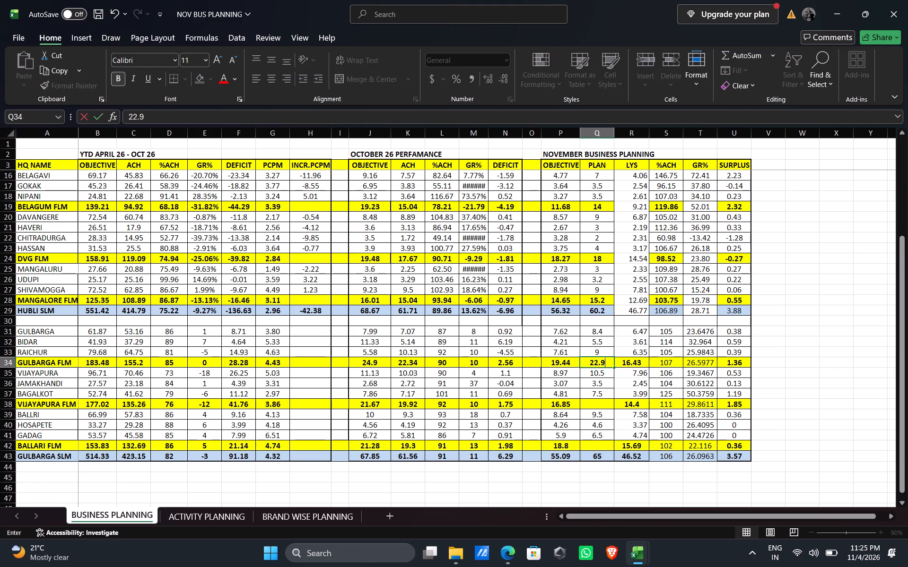
{"action": "key", "text": "Down"}
Sum the VIJAYAPURA, JAMAKHANDI and BAGALKOT plan values and enter 21.5 as the VIJAYAPURA FLM November PLAN total.
{"action": "left_click_drag", "start_coordinate": [596, 372], "coordinate": [595, 387]}
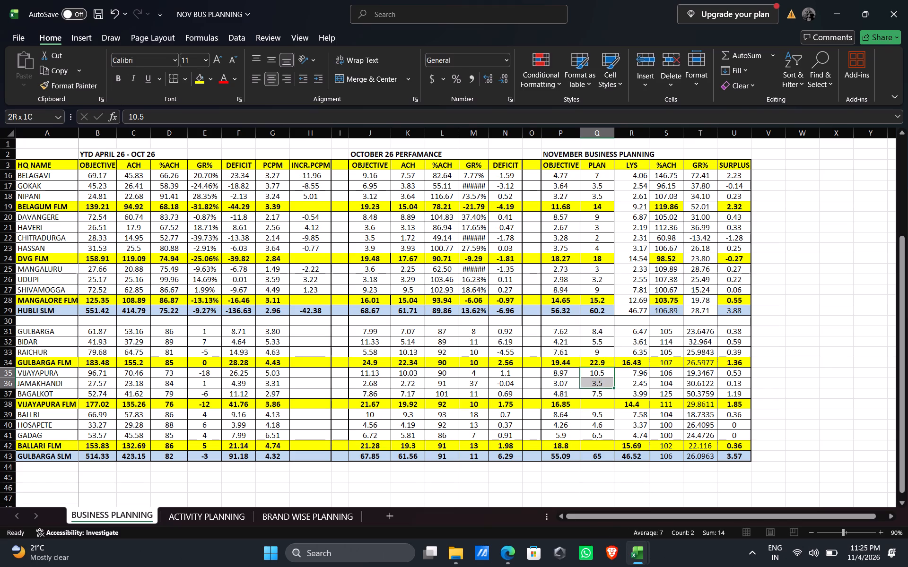
{"action": "left_click_drag", "start_coordinate": [595, 387], "coordinate": [595, 395]}
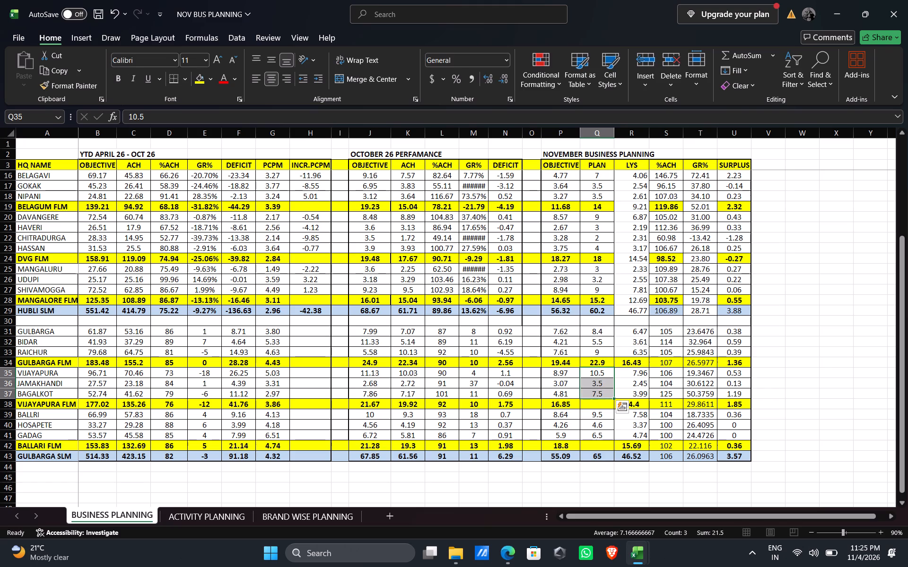
{"action": "left_click", "coordinate": [598, 405]}
{"action": "type", "text": "21.5"}
{"action": "key", "text": "Return"}
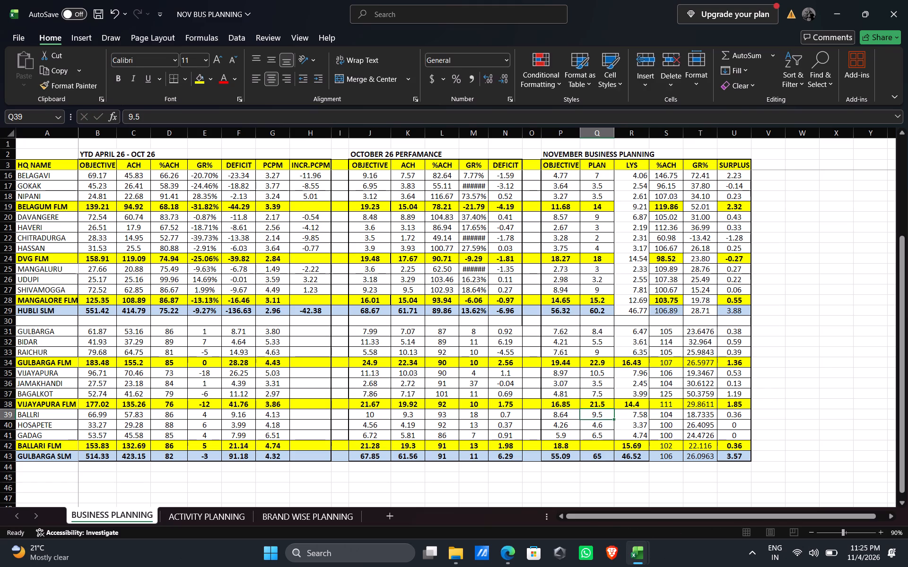
Sum the BALLRI, HOSAPETE and GADAG plan values and enter 20.6 as the BALLARI FLM November PLAN total.
{"action": "left_click_drag", "start_coordinate": [596, 414], "coordinate": [594, 434]}
{"action": "left_click", "coordinate": [595, 447]}
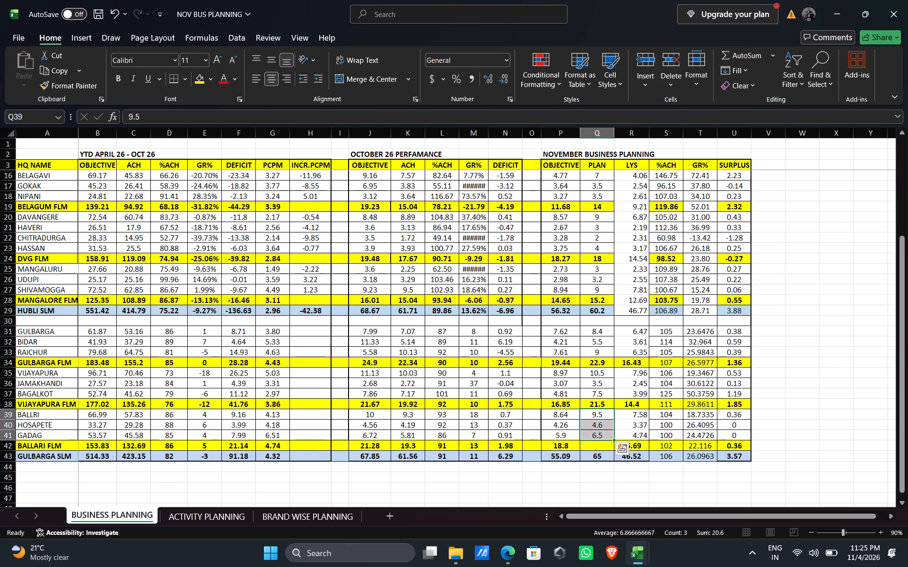
{"action": "type", "text": "20.6"}
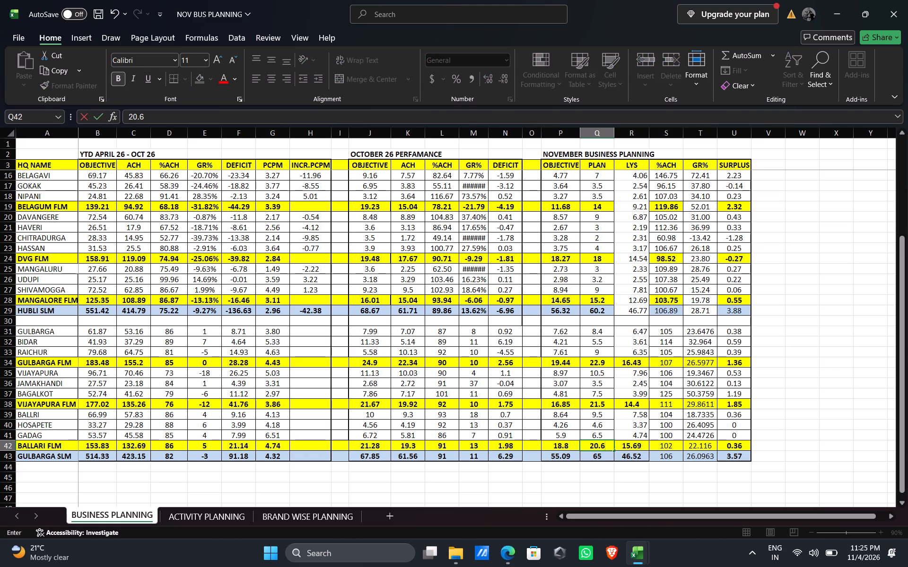
{"action": "key", "text": "Right"}
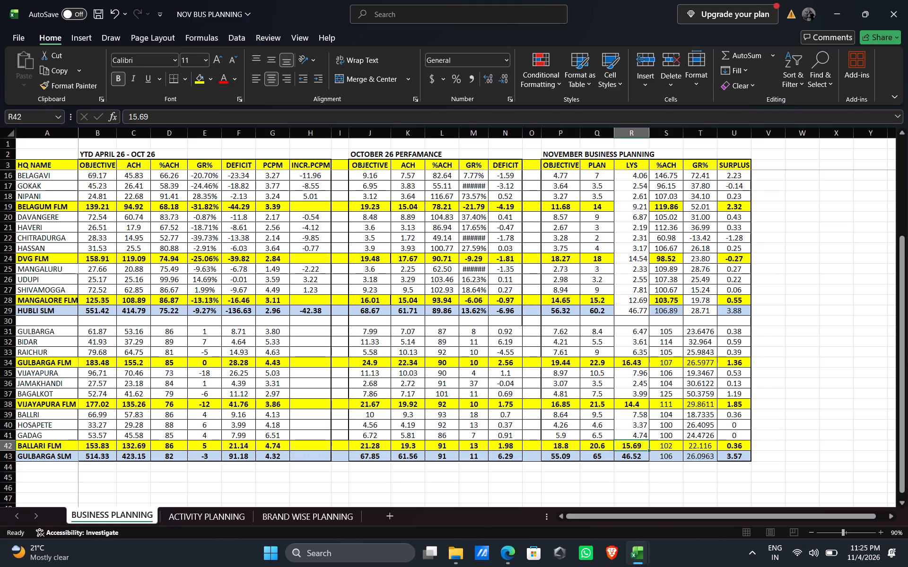
Enter the formula =Q31/P31% in the November %ACH cell of the GULBARGA row.
{"action": "left_click", "coordinate": [666, 334]}
{"action": "key", "text": "equal"}
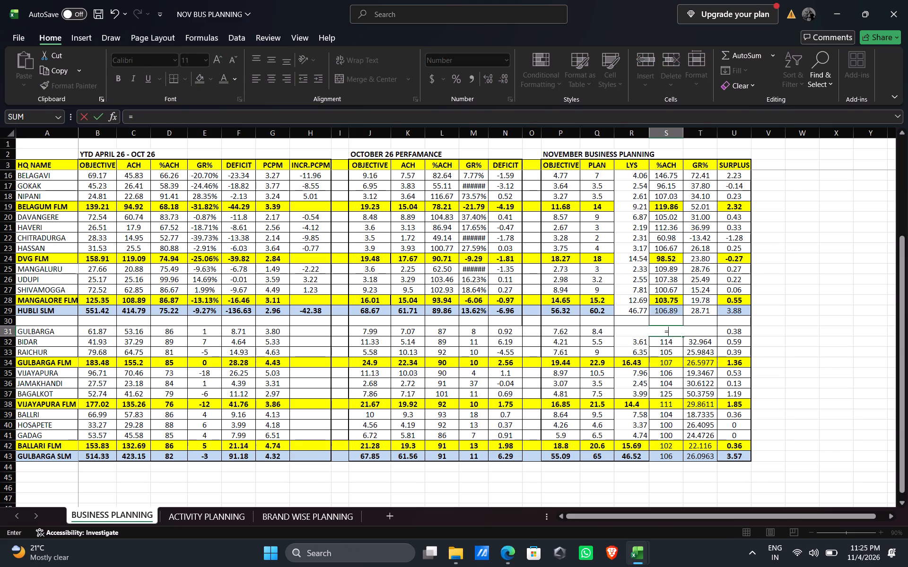
{"action": "type", "text": "Q31"}
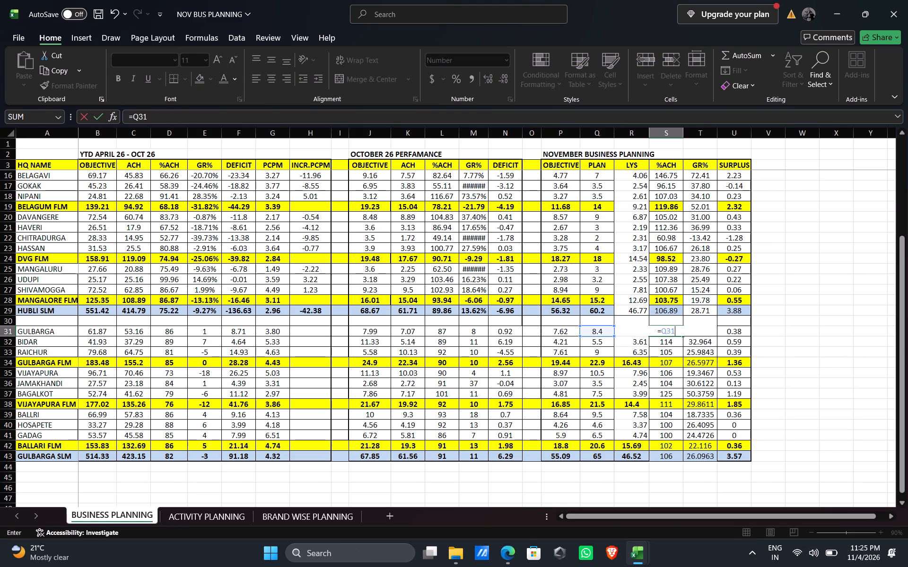
{"action": "key", "text": "slash"}
{"action": "key", "text": "p"}
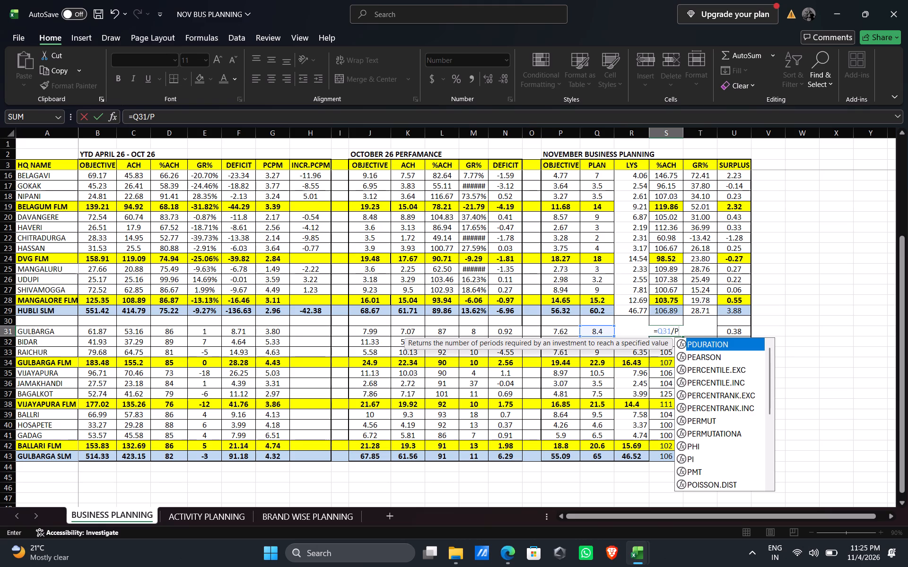
{"action": "type", "text": "31"}
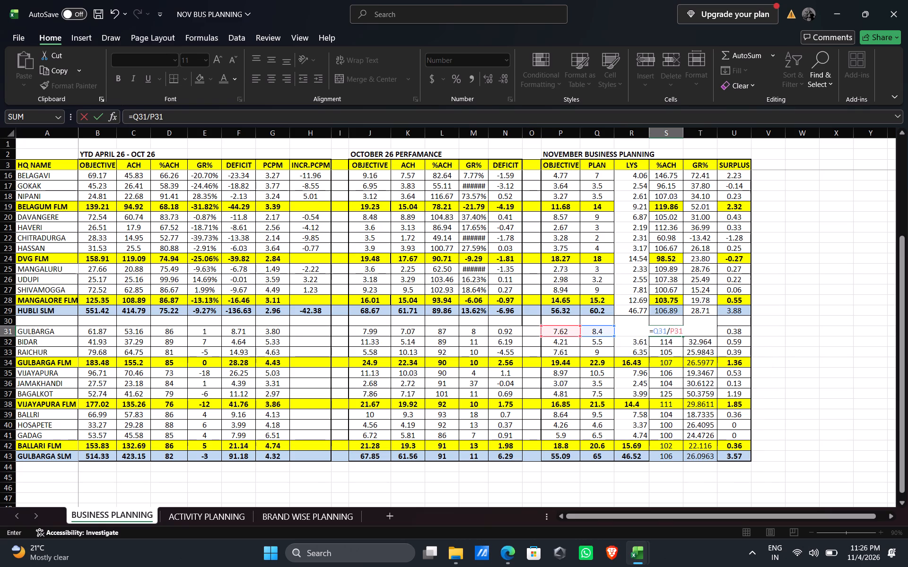
{"action": "key", "text": "shift+percent"}
{"action": "key", "text": "Return"}
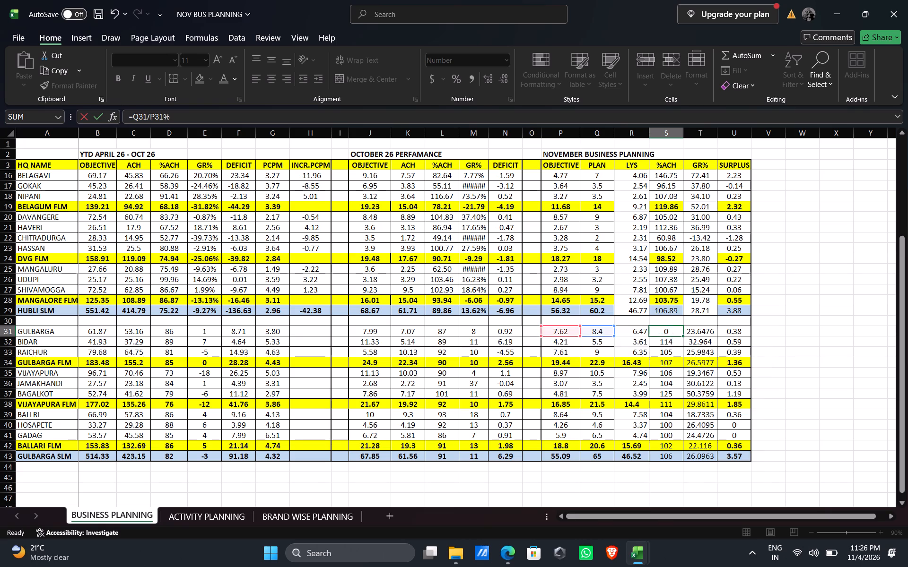
{"action": "key", "text": "Up"}
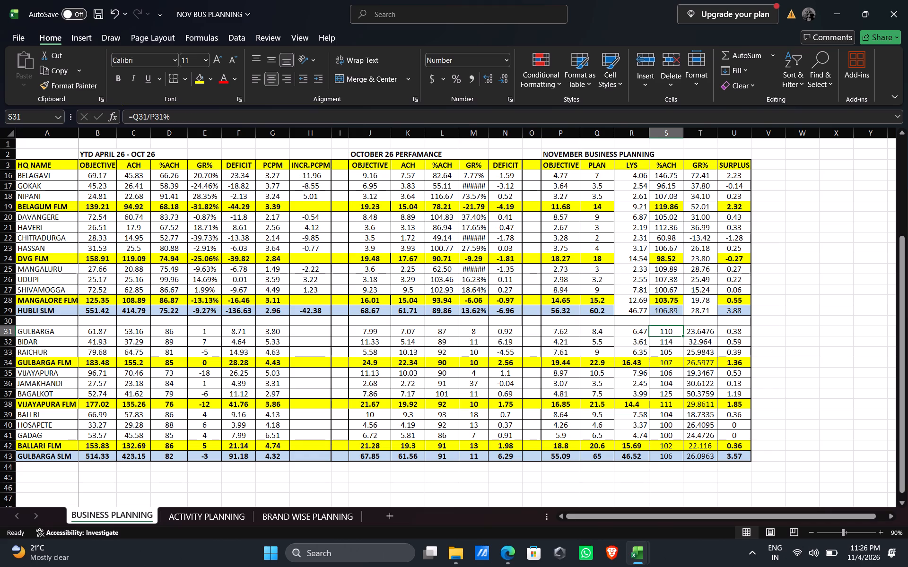
Fill the GULBARGA row's November %ACH formula down through the GULBARGA SLM row.
{"action": "left_click_drag", "start_coordinate": [683, 335], "coordinate": [692, 458]}
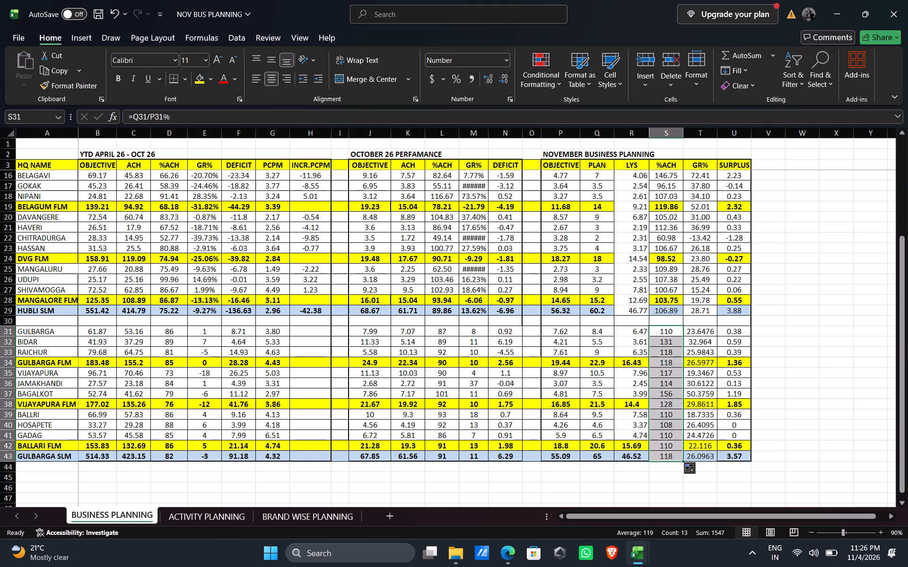
Copy the HUBLI SLM November GR% formula to the GULBARGA row and fill it down through GULBARGA SLM.
{"action": "left_click", "coordinate": [699, 311]}
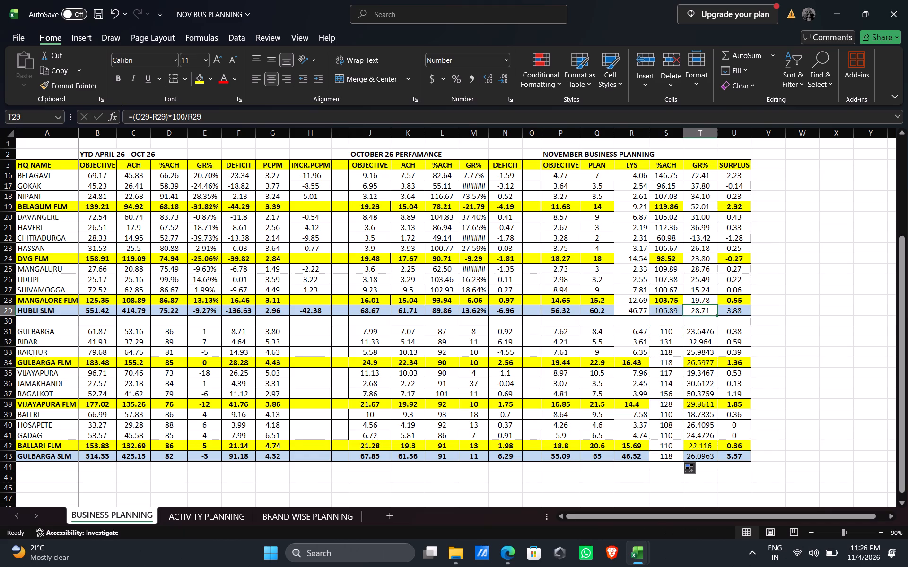
{"action": "key", "text": "ctrl+c"}
{"action": "left_click", "coordinate": [699, 331]}
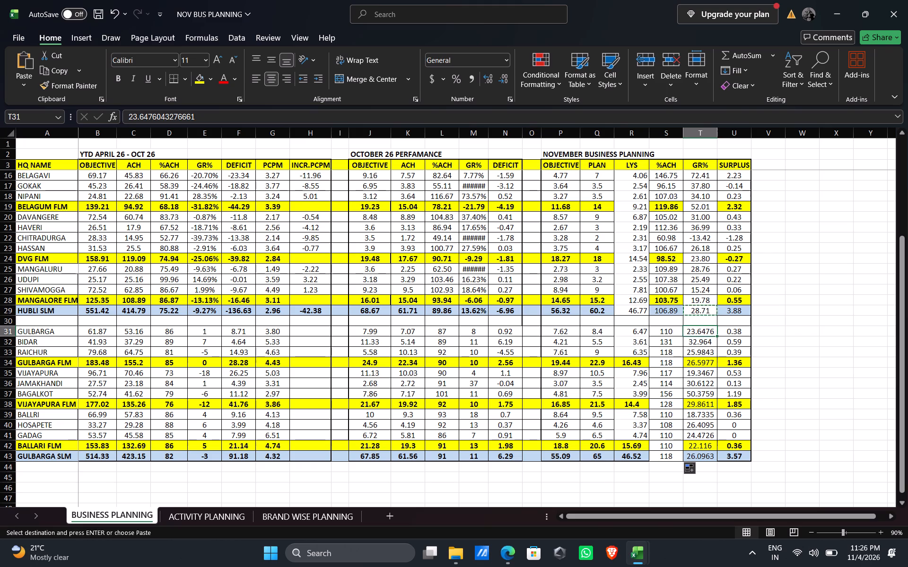
{"action": "key", "text": "ctrl+v"}
{"action": "left_click_drag", "start_coordinate": [716, 335], "coordinate": [720, 458]}
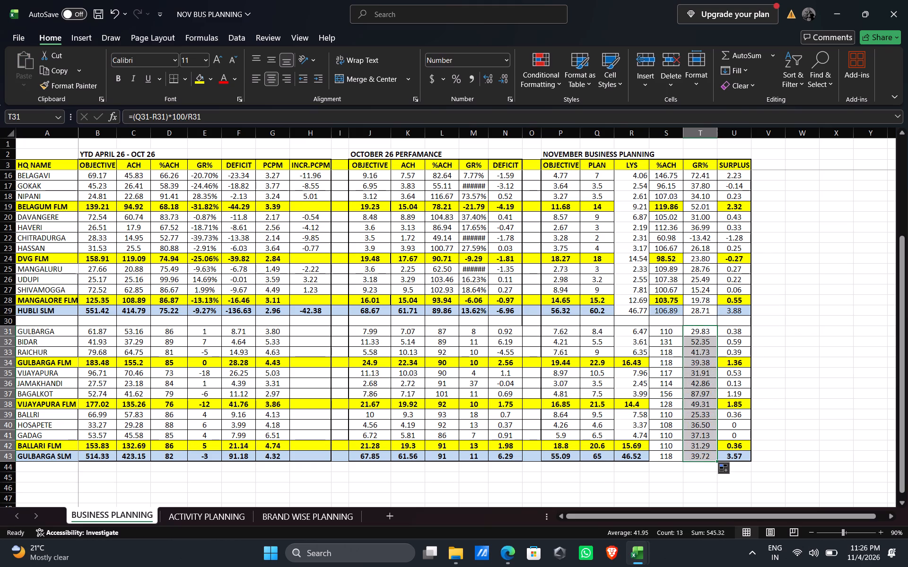
Enter =Q31-P31 as the GULBARGA row's November SURPLUS and fill it down through the GULBARGA SLM row.
{"action": "left_click", "coordinate": [733, 332]}
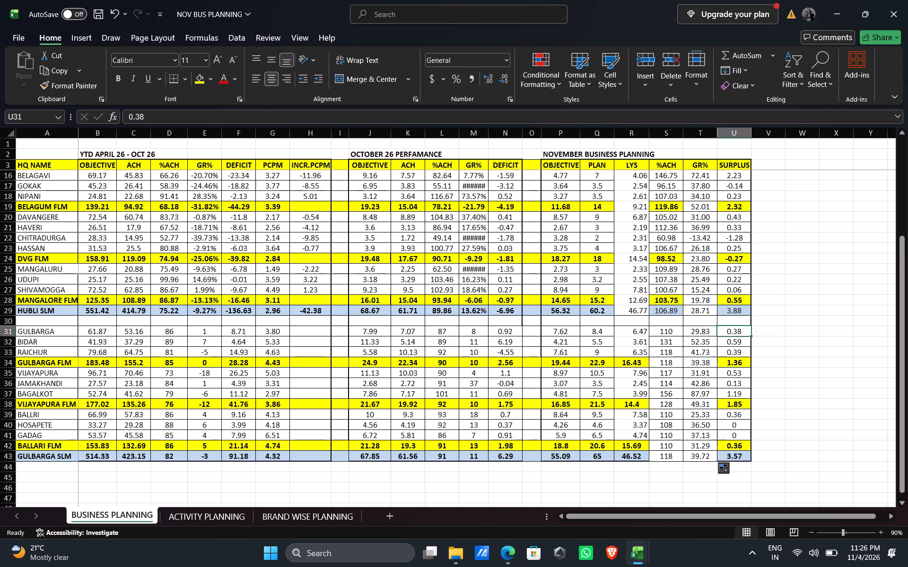
{"action": "key", "text": "equal"}
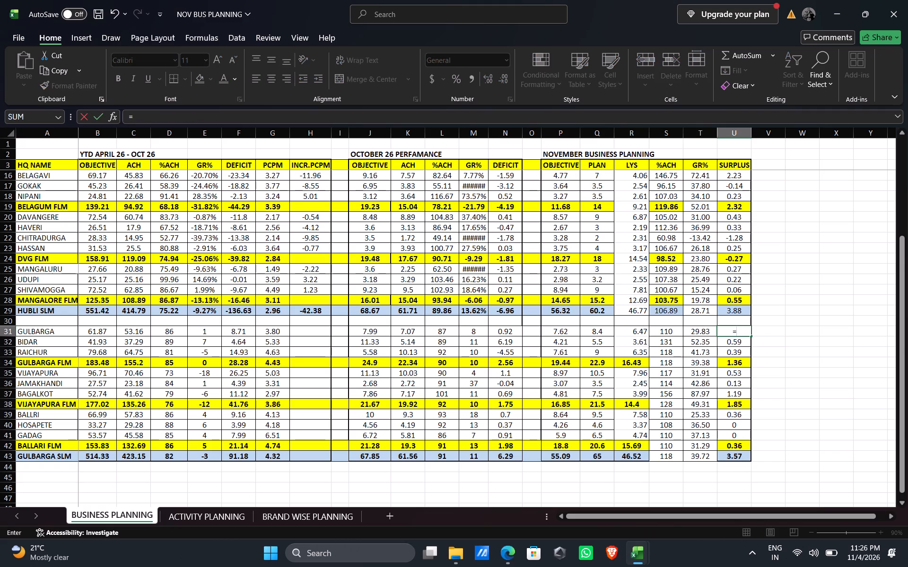
{"action": "key", "text": "q"}
{"action": "type", "text": "31"}
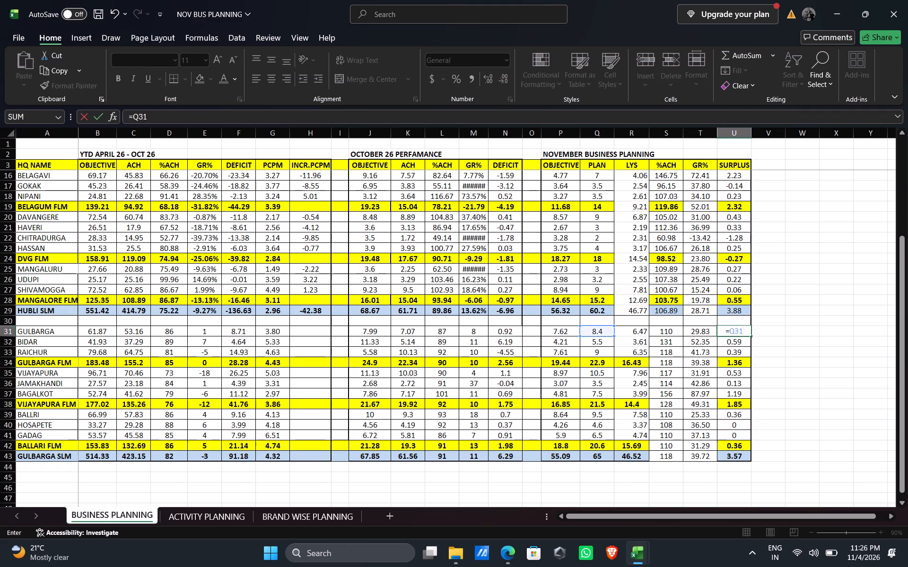
{"action": "key", "text": "minus"}
{"action": "type", "text": "P31"}
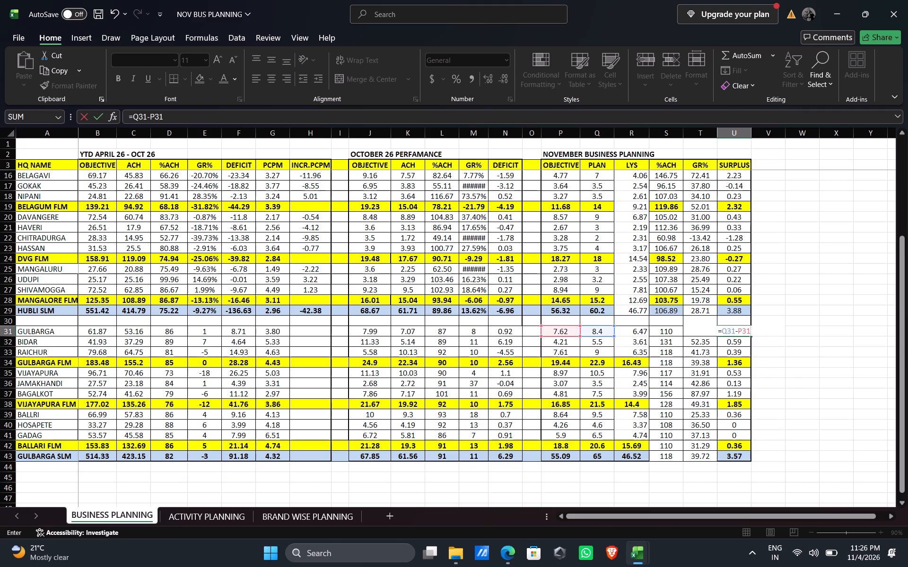
{"action": "key", "text": "Return"}
{"action": "key", "text": "Up"}
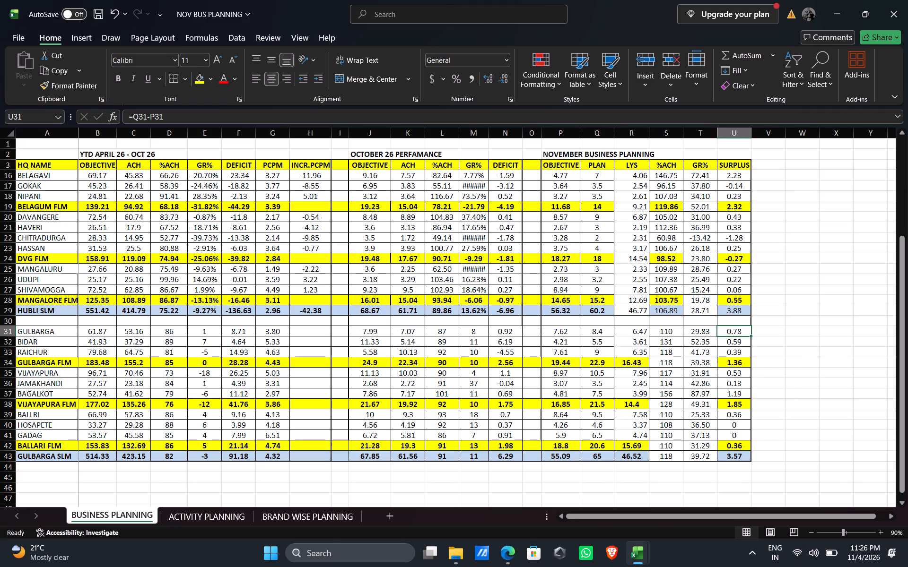
{"action": "left_click_drag", "start_coordinate": [751, 335], "coordinate": [755, 458]}
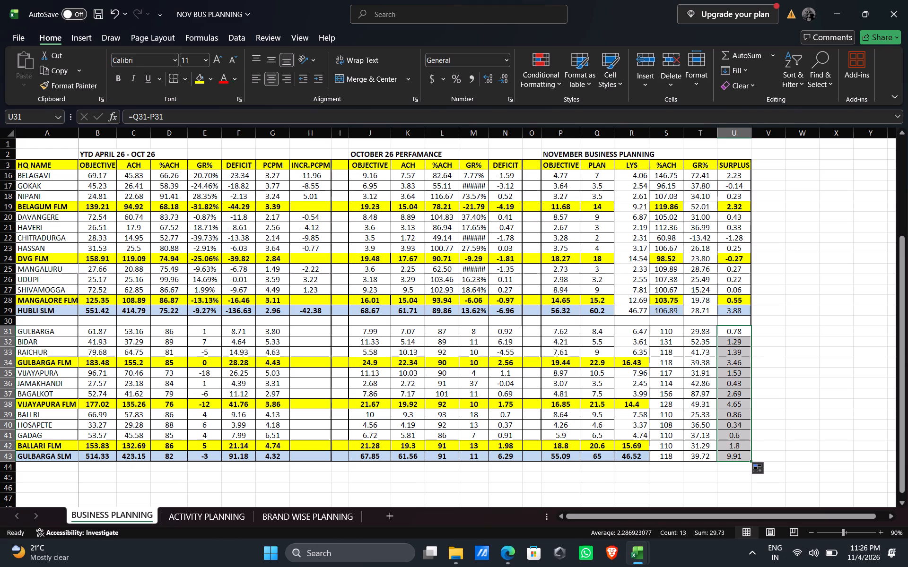
Show the November %ACH values from GULBARGA through GULBARGA SLM with two decimal places.
{"action": "left_click", "coordinate": [664, 136]}
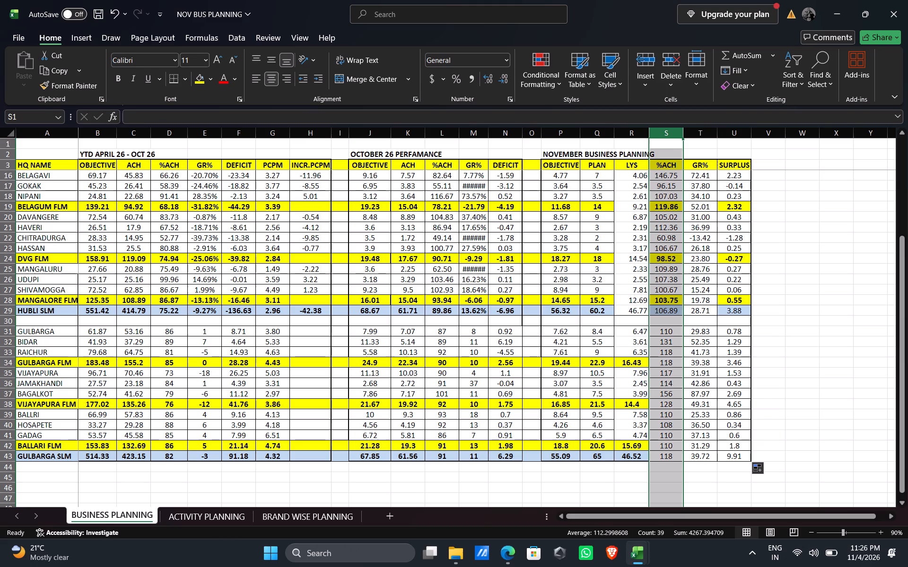
{"action": "left_click", "coordinate": [669, 332]}
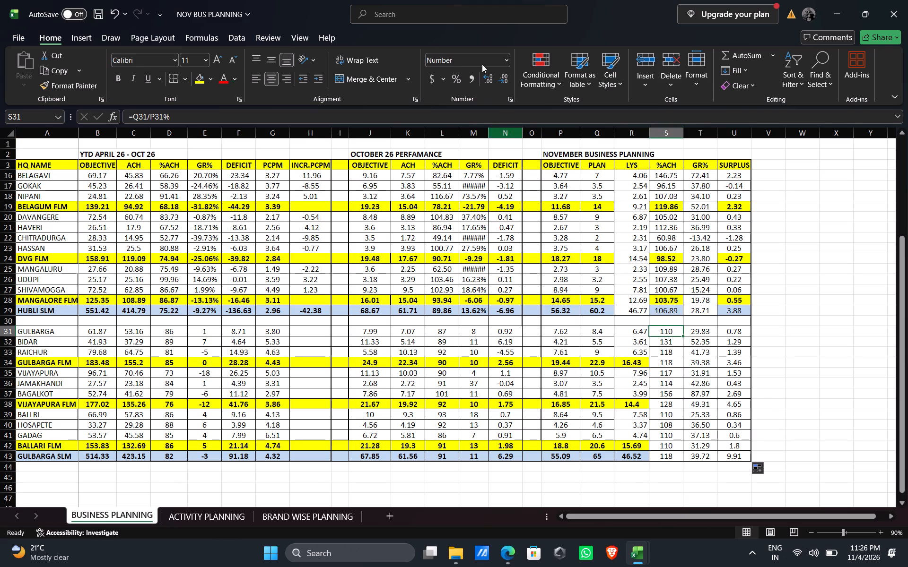
{"action": "left_click", "coordinate": [506, 80]}
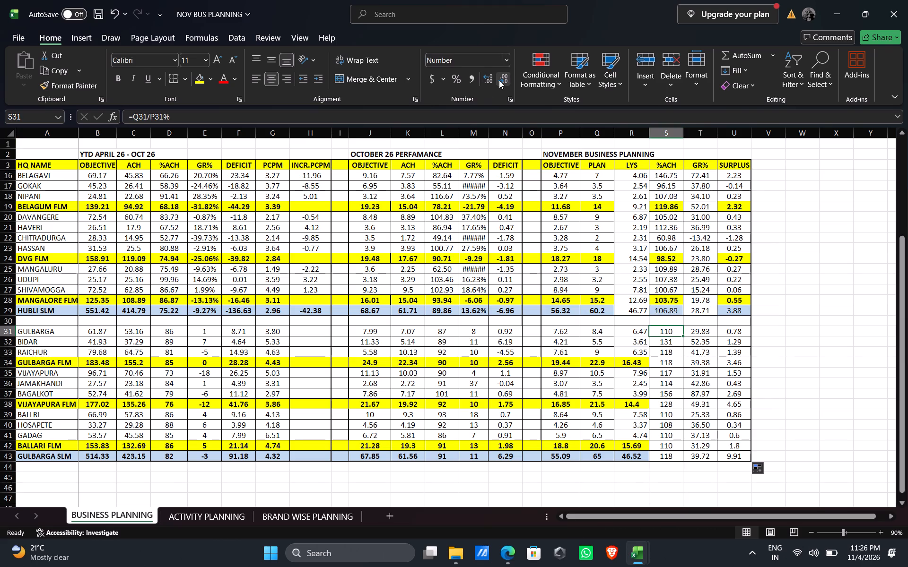
{"action": "left_click", "coordinate": [487, 80]}
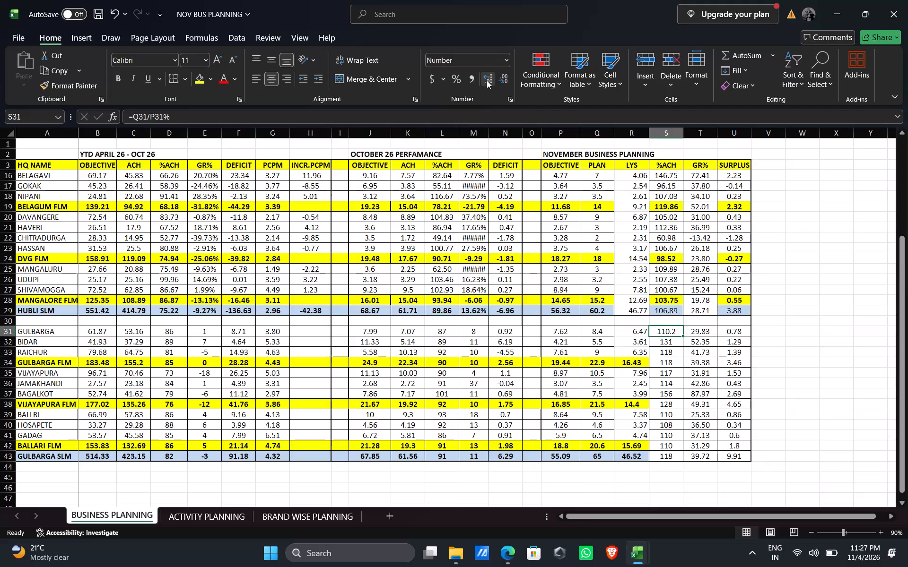
{"action": "left_click_drag", "start_coordinate": [663, 331], "coordinate": [668, 454]}
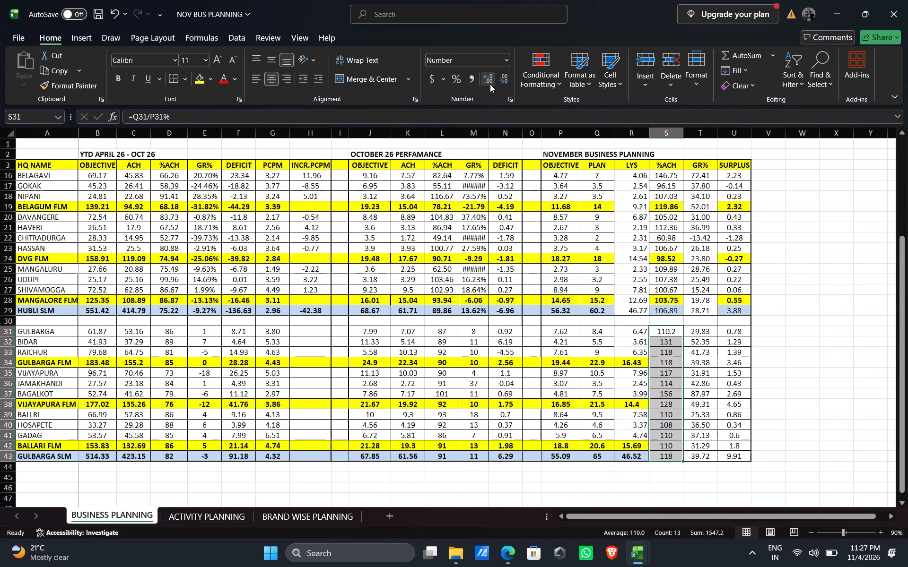
{"action": "left_click", "coordinate": [489, 83]}
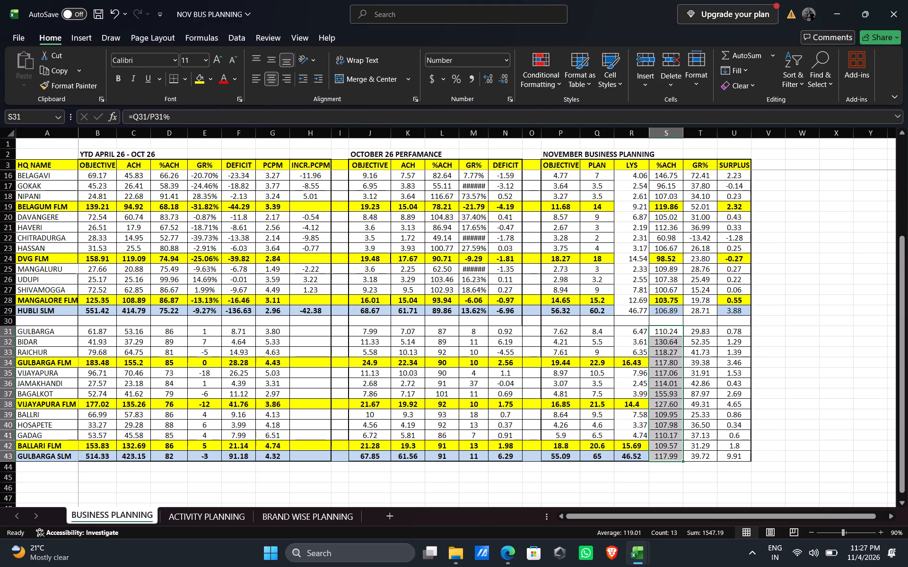
Apply all borders to the whole table from the HQ NAME header row through the GULBARGA SLM row.
{"action": "left_click_drag", "start_coordinate": [899, 285], "coordinate": [898, 260]}
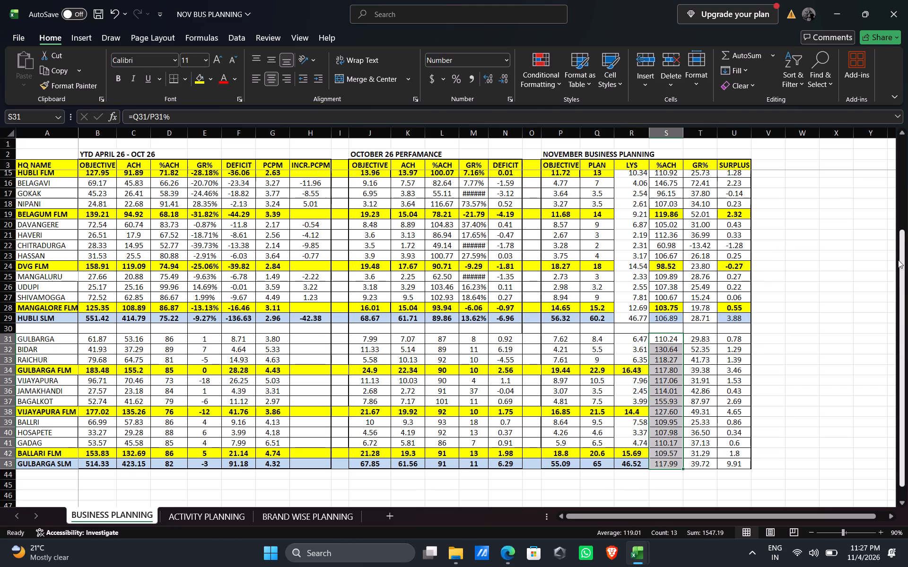
{"action": "left_click_drag", "start_coordinate": [898, 260], "coordinate": [879, 170]}
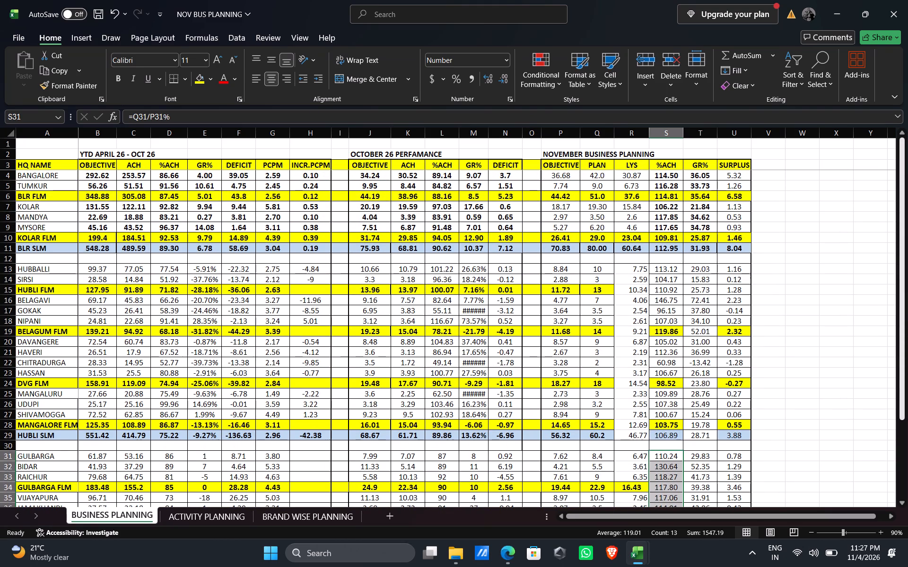
{"action": "left_click_drag", "start_coordinate": [24, 165], "coordinate": [720, 552]}
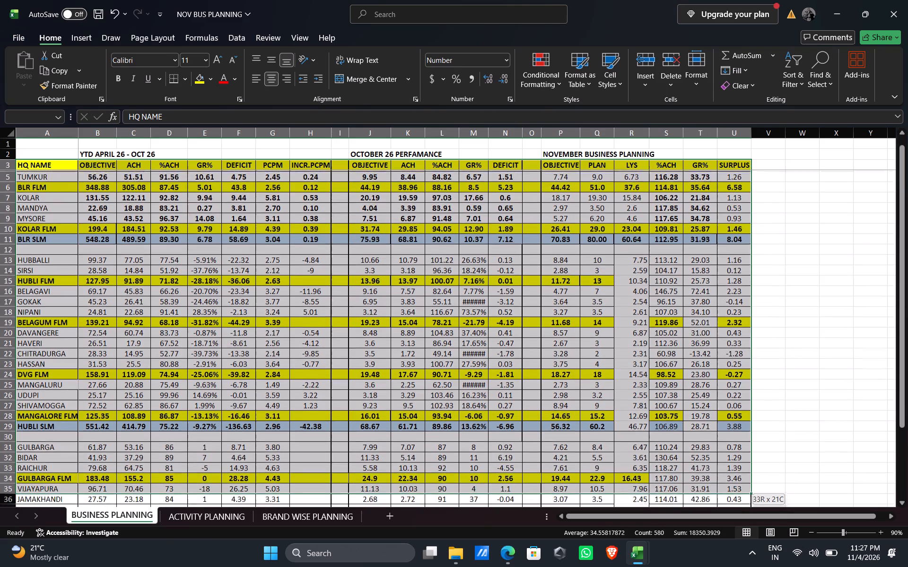
{"action": "left_click_drag", "start_coordinate": [720, 552], "coordinate": [726, 490]}
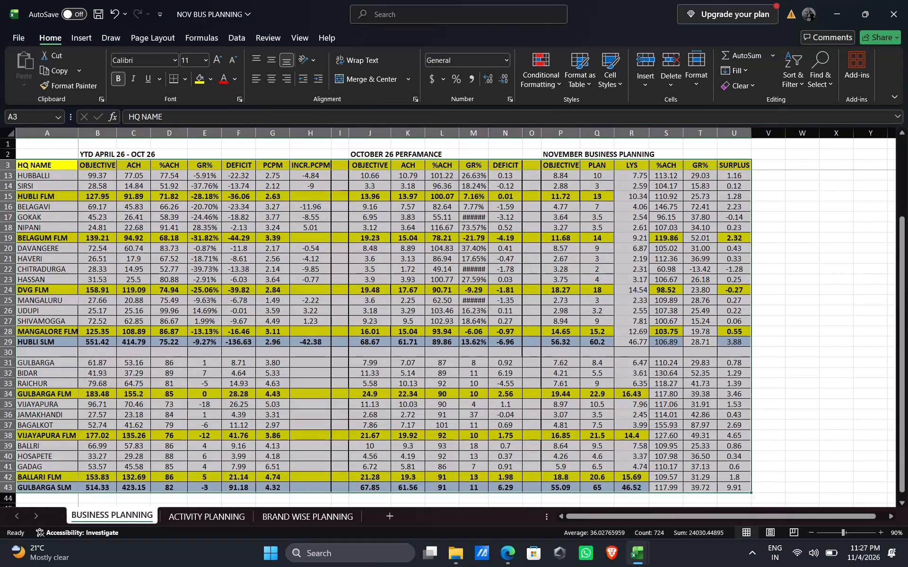
{"action": "left_click", "coordinate": [185, 77]}
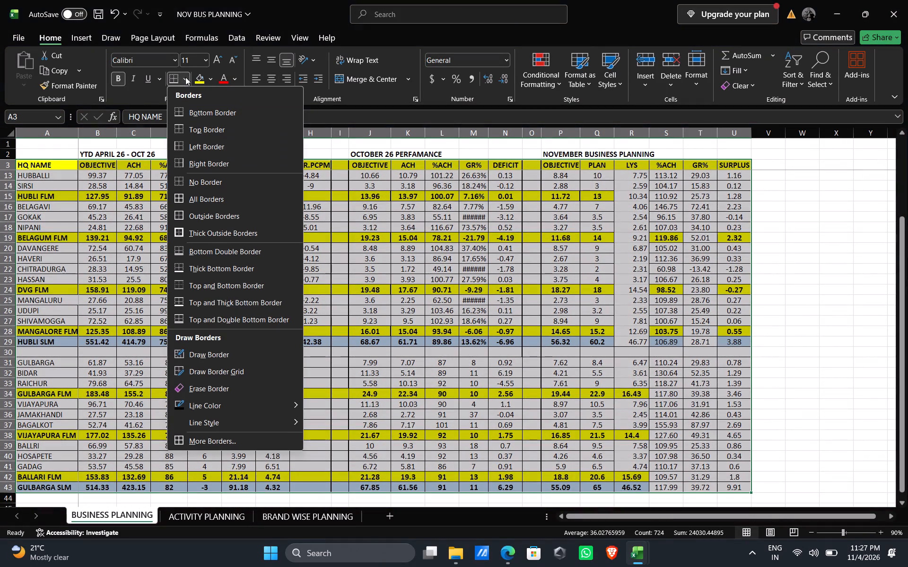
{"action": "left_click", "coordinate": [180, 198]}
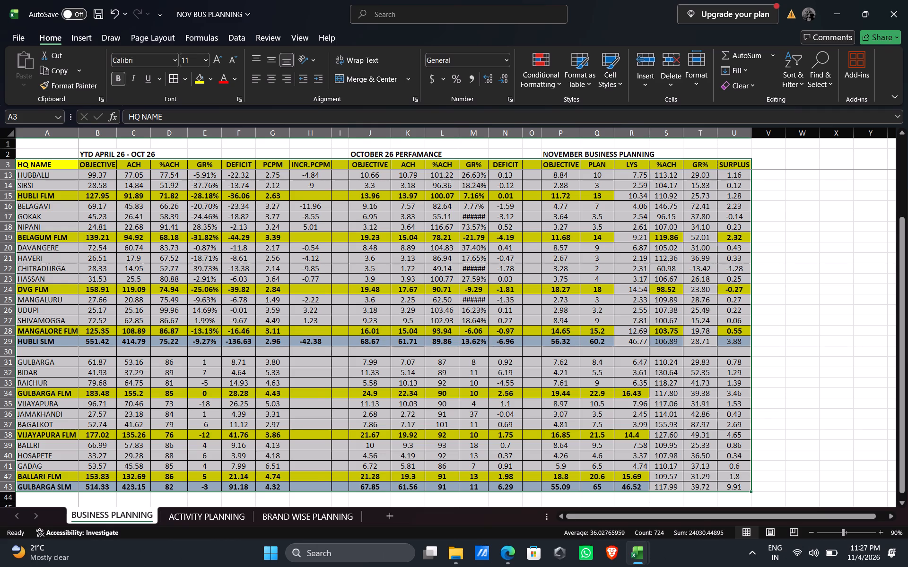
Widen the October GR% column slightly so its values fit.
{"action": "left_click_drag", "start_coordinate": [485, 133], "coordinate": [489, 131]}
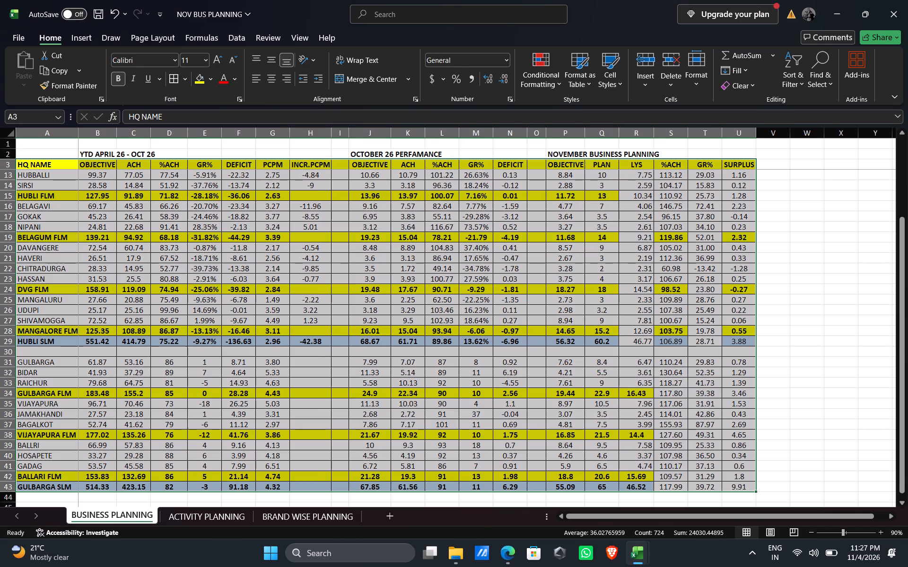
Fill the HUBLI FLM row and the uncoloured November cells of the other FLM rows below it with yellow.
{"action": "left_click_drag", "start_coordinate": [47, 198], "coordinate": [733, 196]}
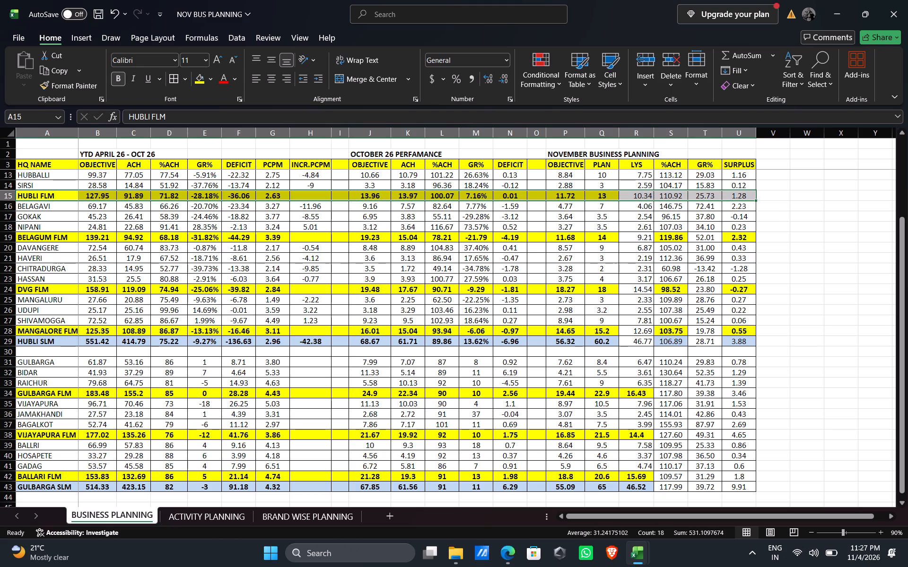
{"action": "left_click_drag", "start_coordinate": [631, 237], "coordinate": [714, 233], "text": "ctrl"}
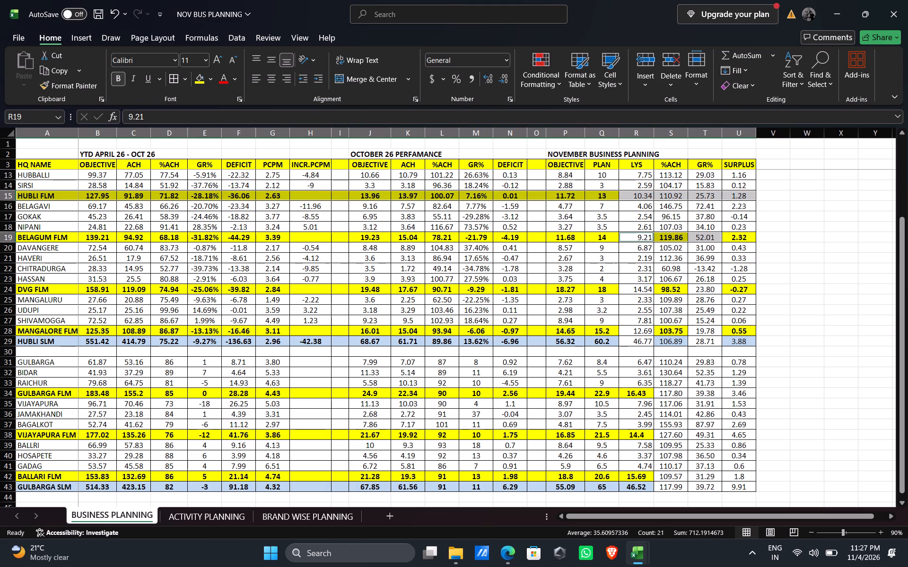
{"action": "left_click_drag", "start_coordinate": [628, 292], "coordinate": [699, 287], "text": "ctrl"}
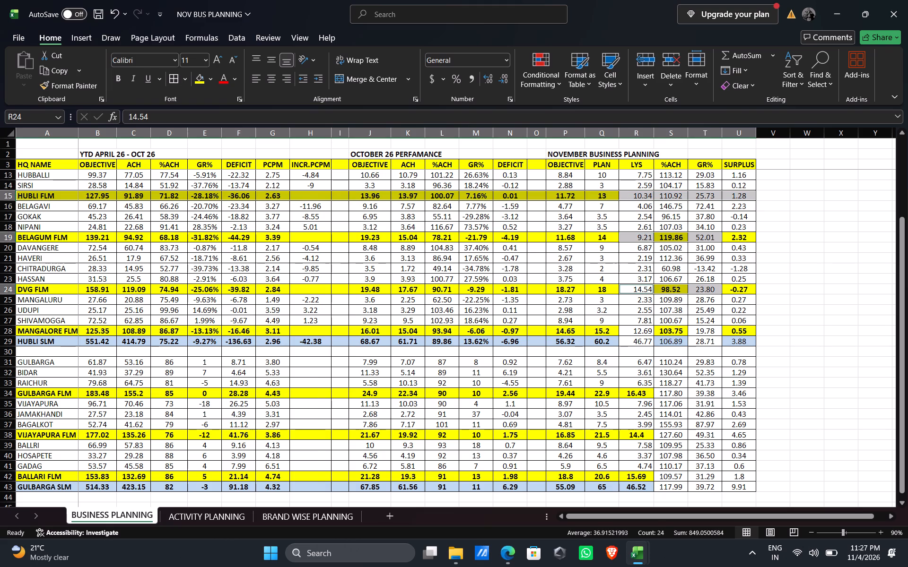
{"action": "left_click_drag", "start_coordinate": [624, 331], "coordinate": [690, 328], "text": "ctrl"}
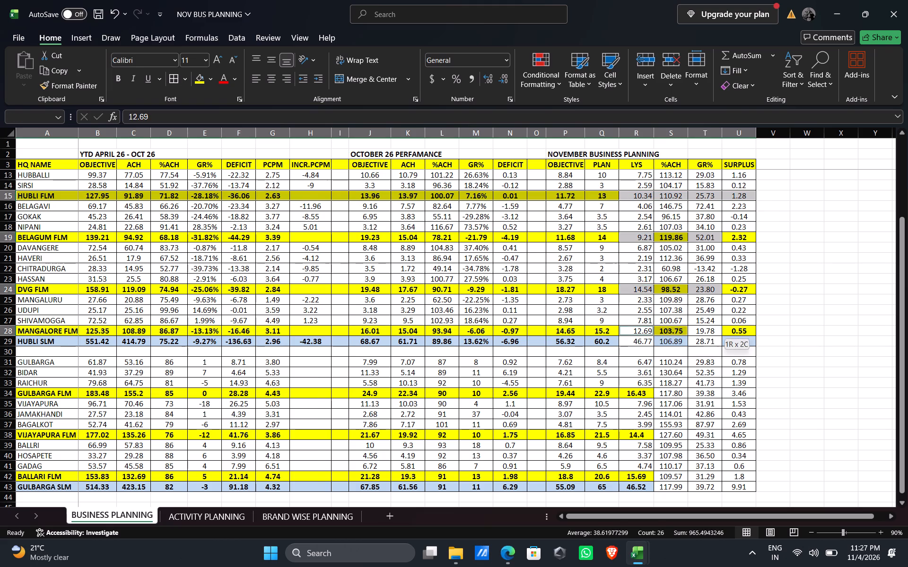
{"action": "left_click_drag", "start_coordinate": [690, 328], "coordinate": [699, 329], "text": "ctrl"}
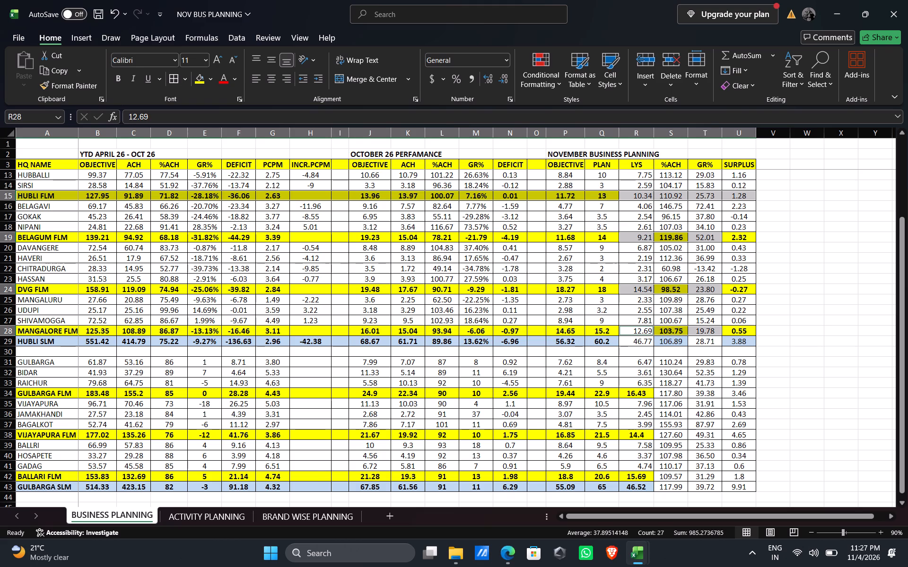
{"action": "left_click_drag", "start_coordinate": [660, 394], "coordinate": [693, 393], "text": "ctrl"}
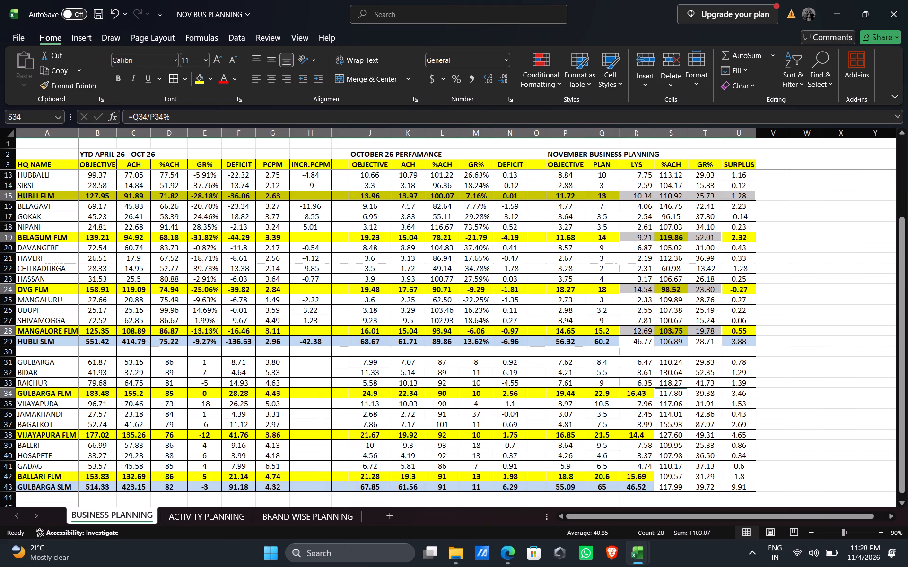
{"action": "left_click_drag", "start_coordinate": [693, 393], "coordinate": [734, 393], "text": "ctrl"}
{"action": "left_click_drag", "start_coordinate": [662, 435], "coordinate": [727, 434], "text": "ctrl"}
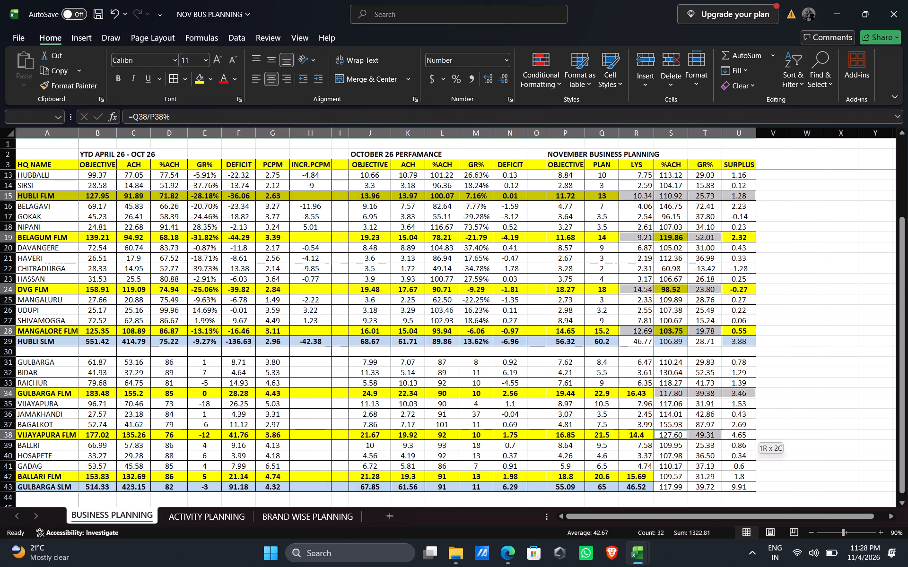
{"action": "left_click_drag", "start_coordinate": [727, 434], "coordinate": [735, 433], "text": "ctrl"}
{"action": "left_click_drag", "start_coordinate": [658, 476], "coordinate": [734, 475], "text": "ctrl"}
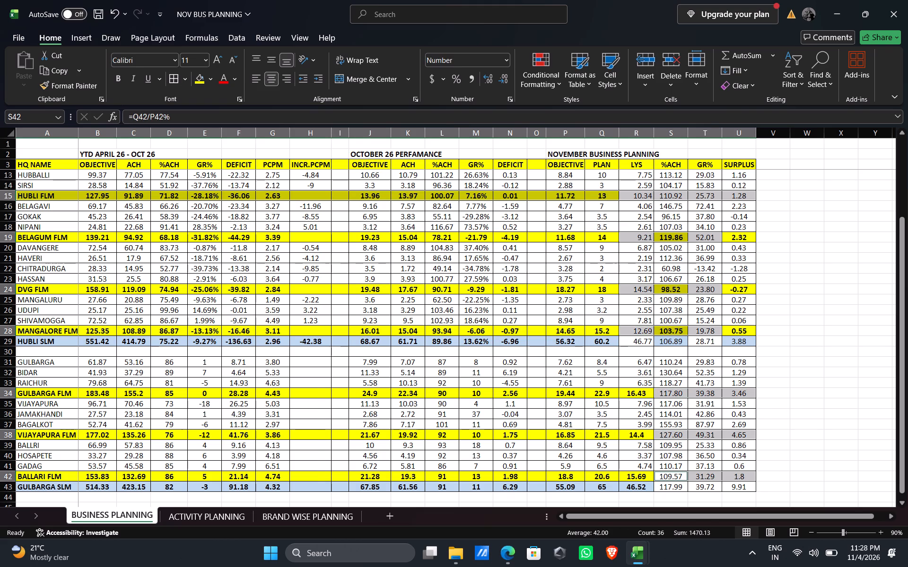
{"action": "left_click", "coordinate": [201, 79]}
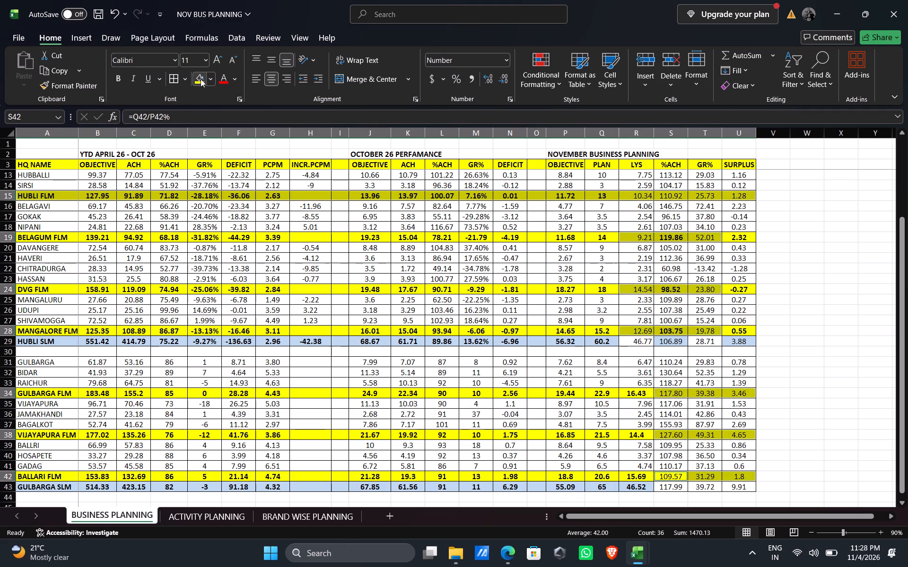
Fill HUBLI SLM's November LYS through SURPLUS cells and GULBARGA SLM's %ACH through SURPLUS cells with light blue and make them bold.
{"action": "left_click", "coordinate": [635, 340]}
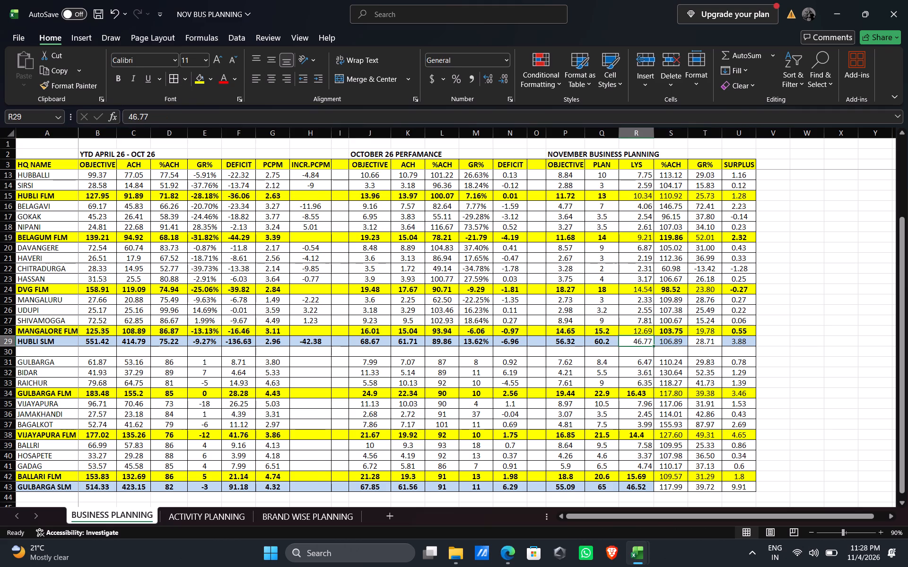
{"action": "left_click_drag", "start_coordinate": [628, 341], "coordinate": [705, 342], "text": "ctrl"}
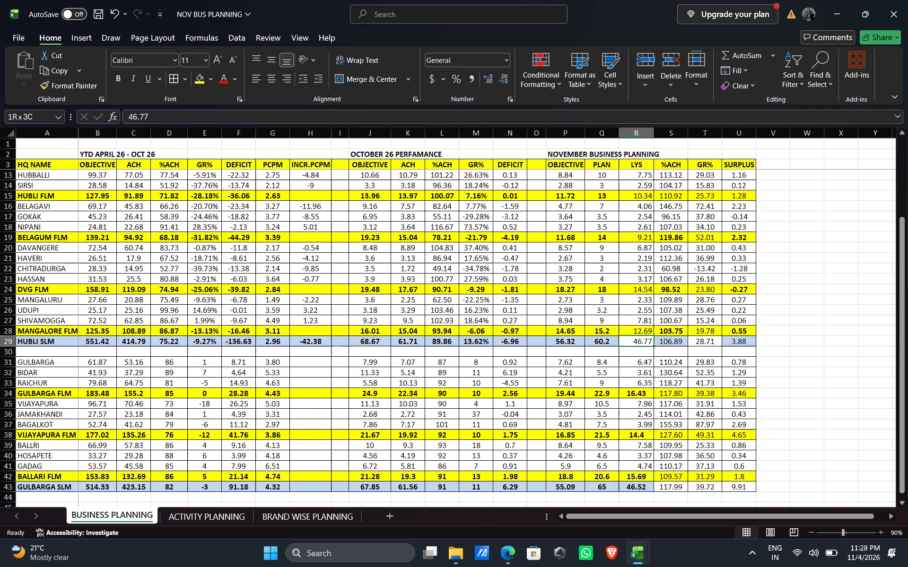
{"action": "left_click", "coordinate": [795, 351]}
{"action": "left_click_drag", "start_coordinate": [634, 343], "coordinate": [704, 342]}
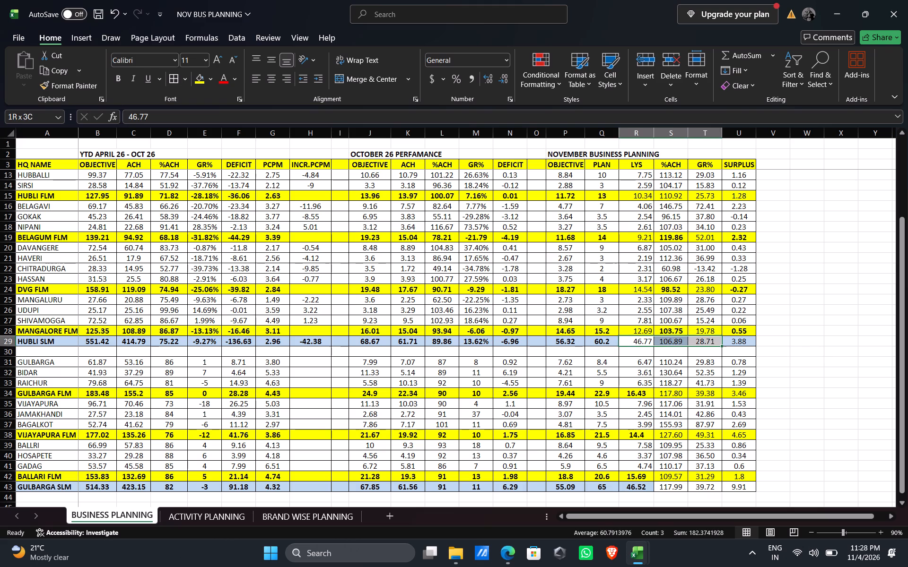
{"action": "left_click_drag", "start_coordinate": [704, 342], "coordinate": [736, 342]}
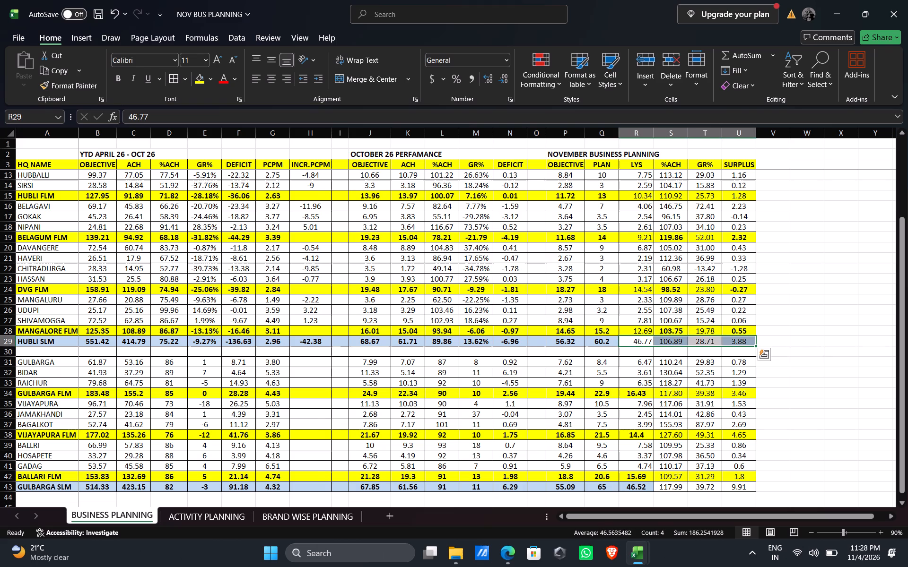
{"action": "left_click_drag", "start_coordinate": [661, 488], "coordinate": [732, 488], "text": "ctrl"}
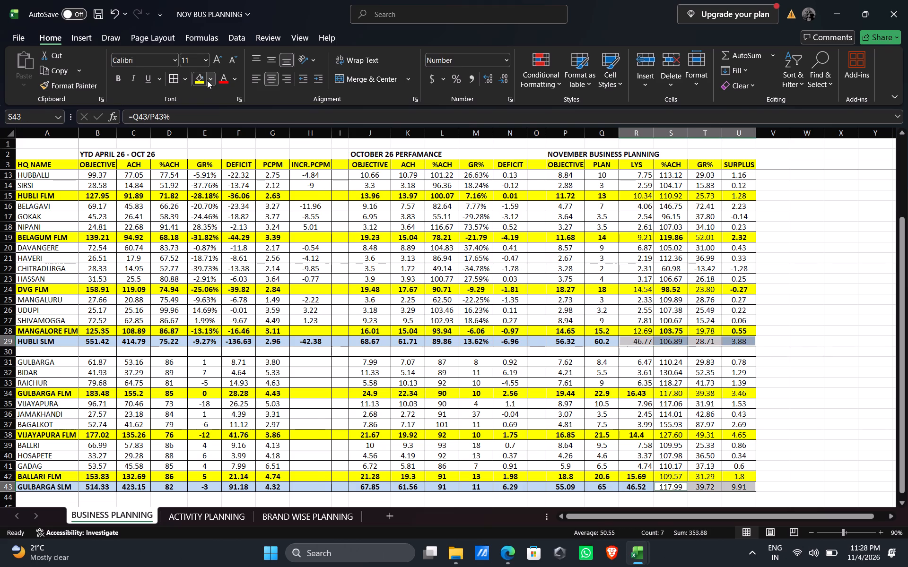
{"action": "left_click", "coordinate": [211, 80]}
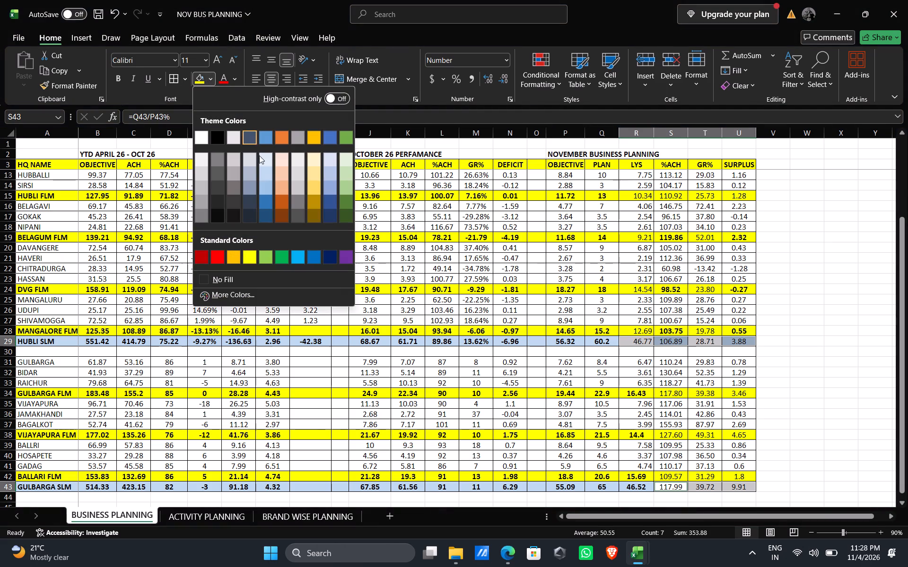
{"action": "left_click", "coordinate": [265, 176]}
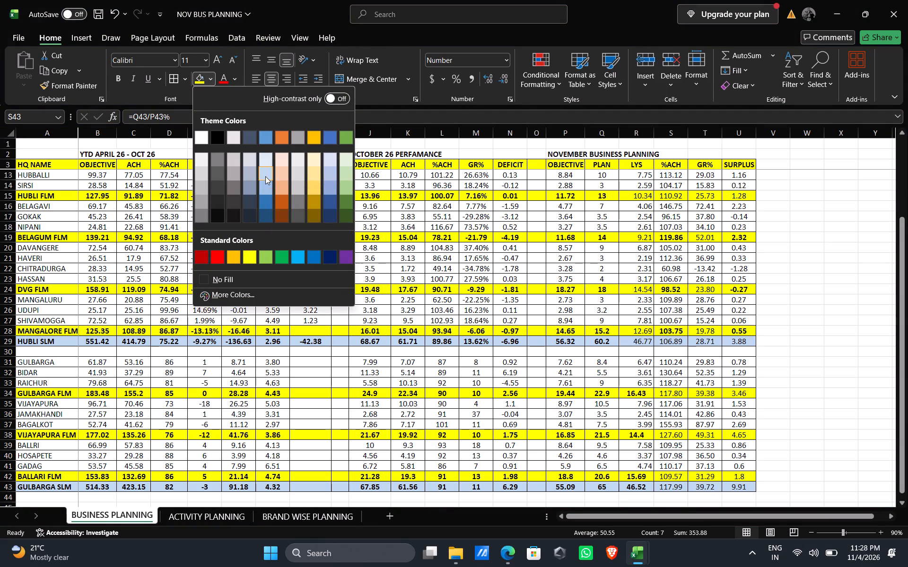
{"action": "left_click", "coordinate": [118, 74]}
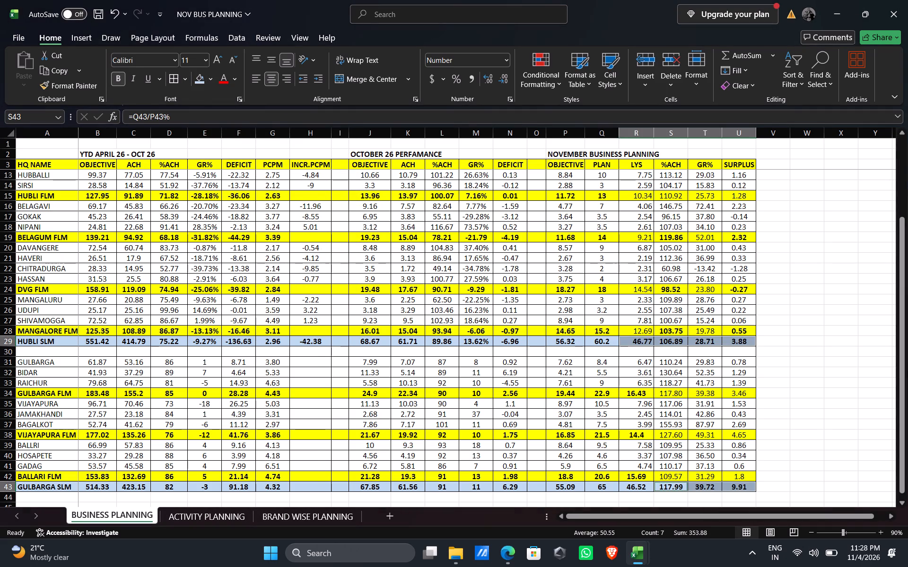
Enter the row label KARNATAKA in the HQ NAME column, two rows below GULBARGA SLM.
{"action": "left_click_drag", "start_coordinate": [901, 389], "coordinate": [905, 277]}
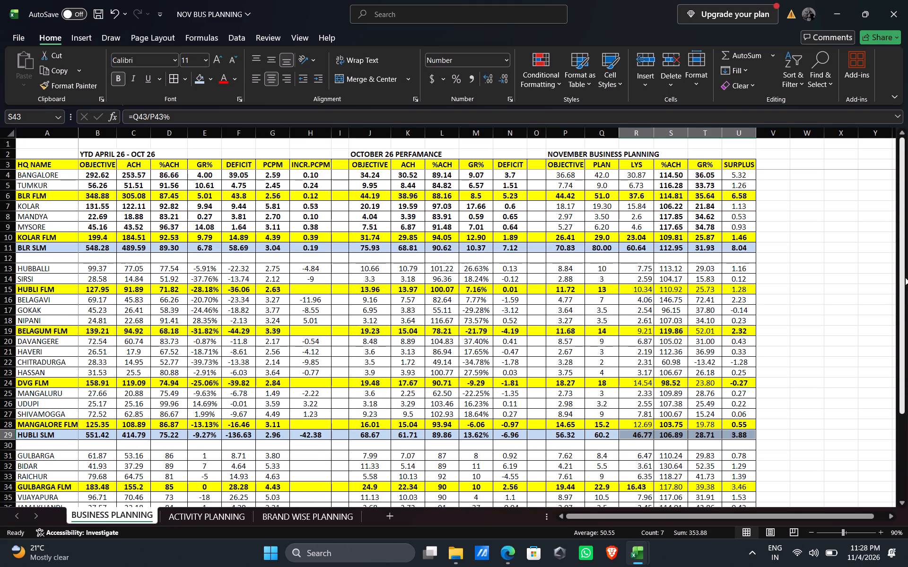
{"action": "left_click_drag", "start_coordinate": [905, 277], "coordinate": [907, 399]}
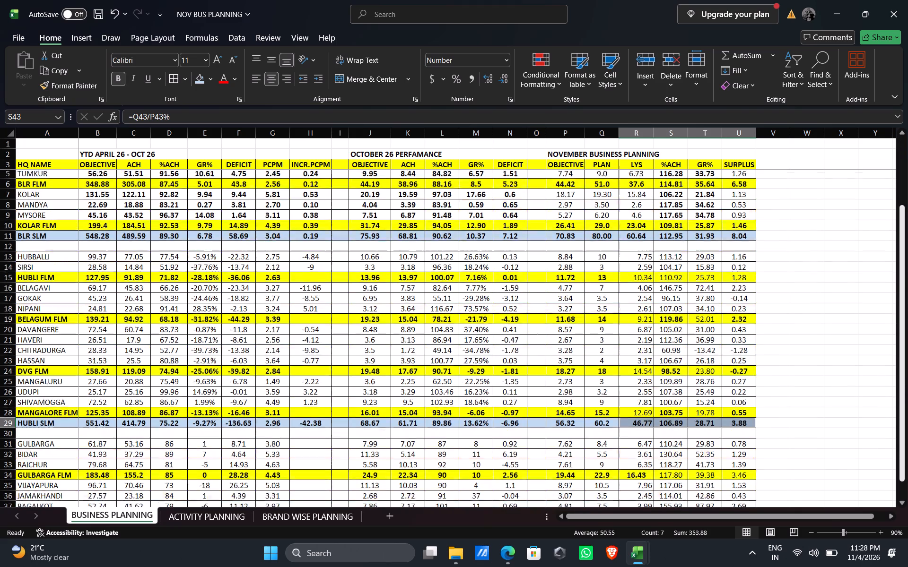
{"action": "left_click_drag", "start_coordinate": [907, 399], "coordinate": [906, 412]}
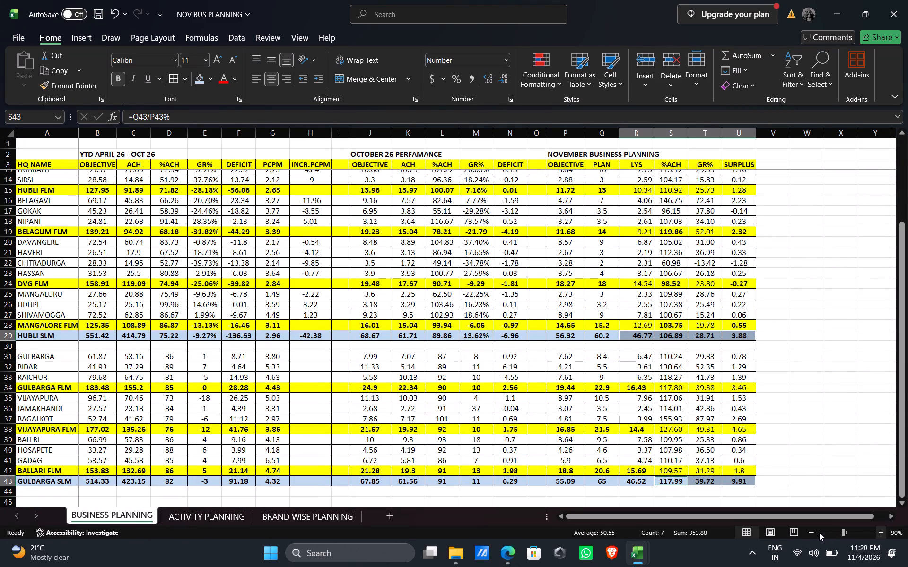
{"action": "left_click", "coordinate": [812, 533]}
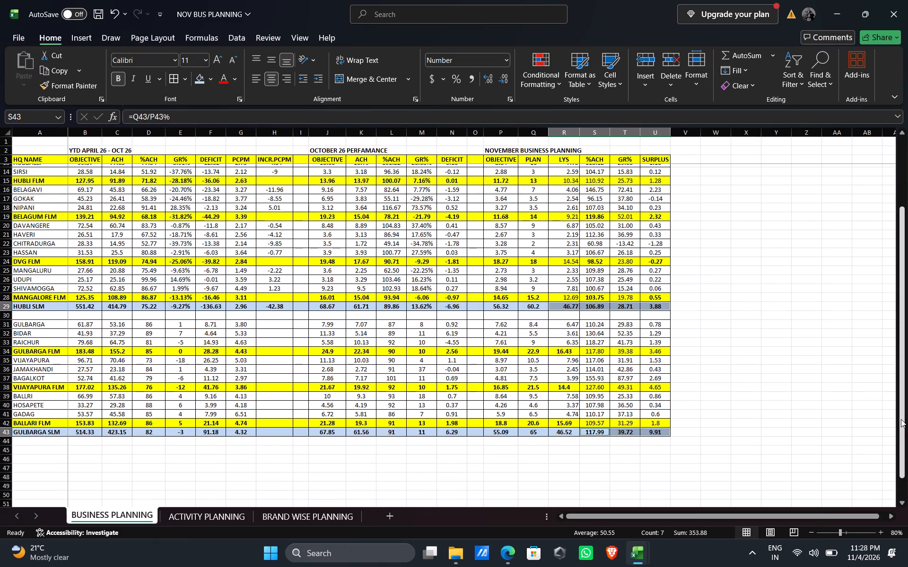
{"action": "left_click_drag", "start_coordinate": [901, 419], "coordinate": [904, 471]}
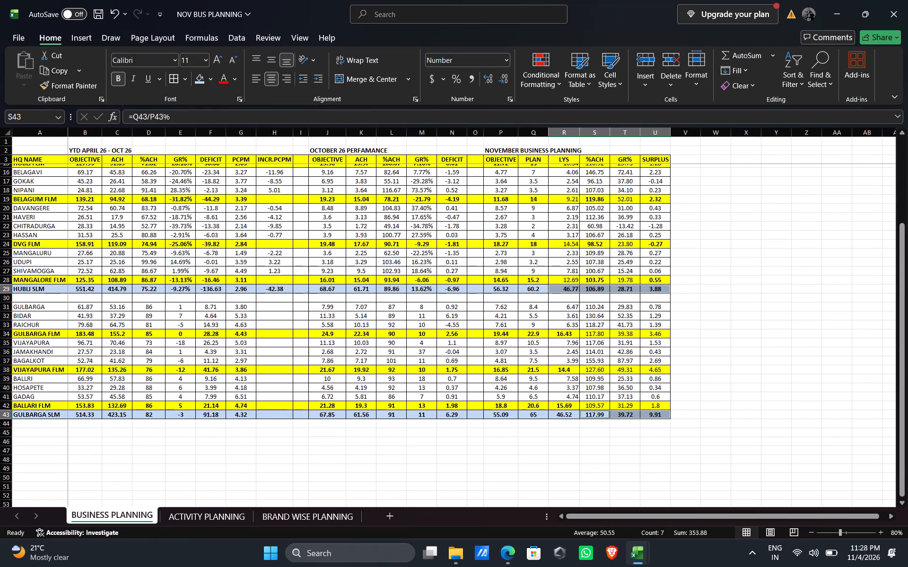
{"action": "left_click", "coordinate": [47, 432]}
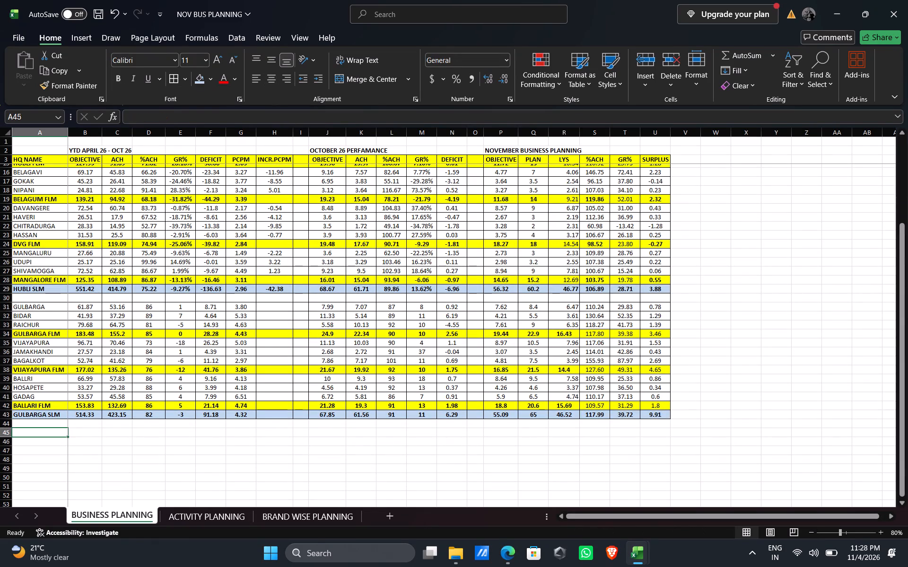
{"action": "type", "text": "KARNATAKA"}
{"action": "key", "text": "Right"}
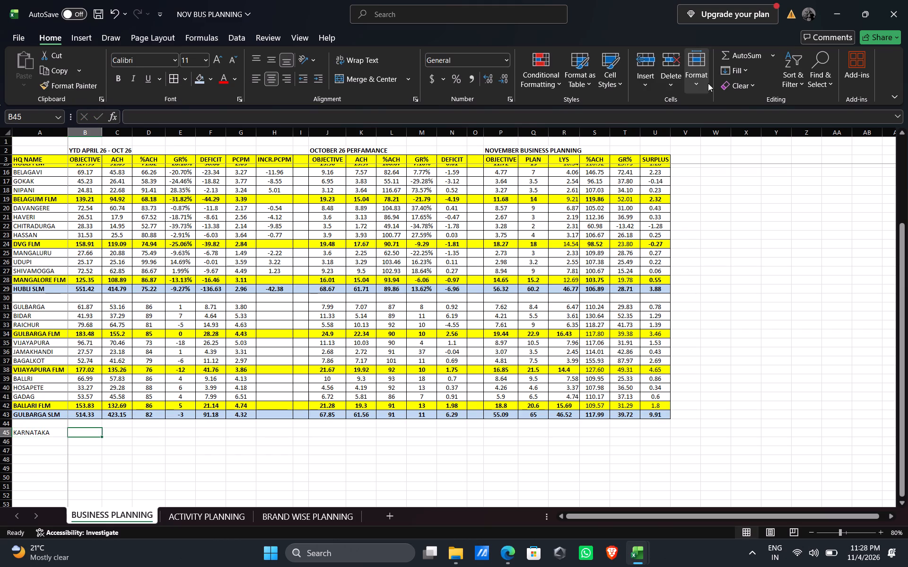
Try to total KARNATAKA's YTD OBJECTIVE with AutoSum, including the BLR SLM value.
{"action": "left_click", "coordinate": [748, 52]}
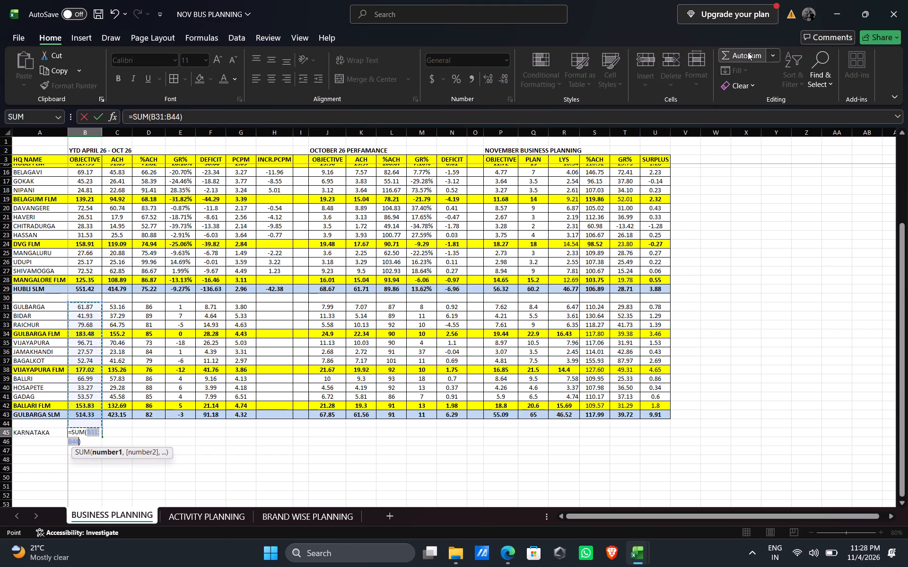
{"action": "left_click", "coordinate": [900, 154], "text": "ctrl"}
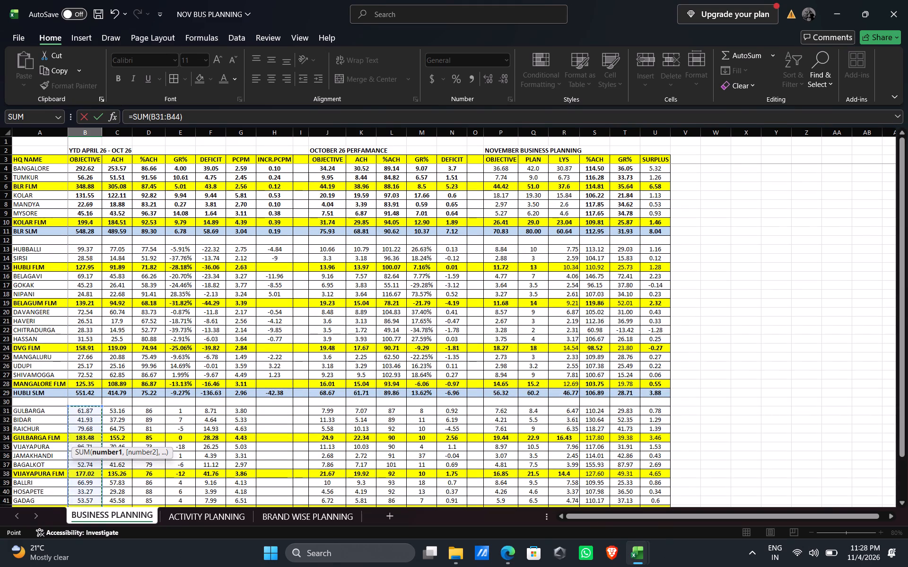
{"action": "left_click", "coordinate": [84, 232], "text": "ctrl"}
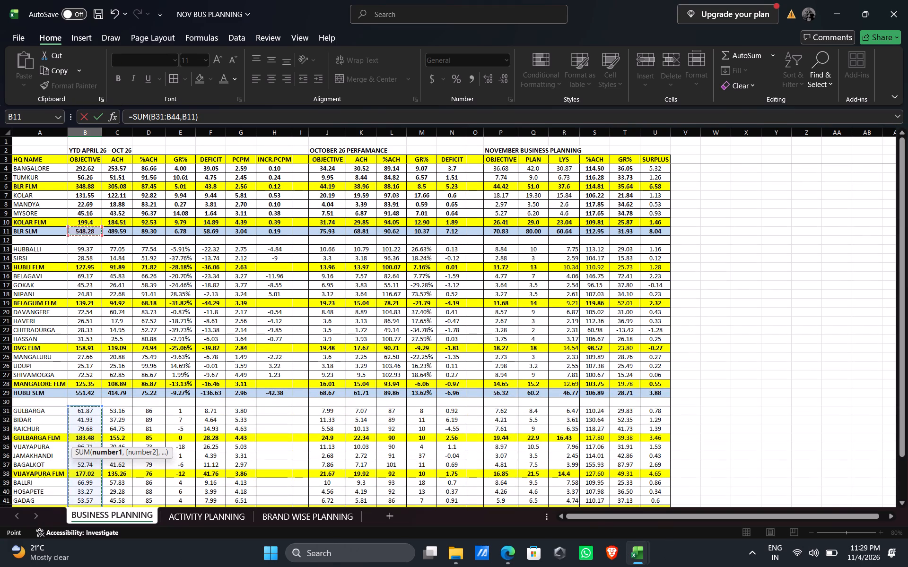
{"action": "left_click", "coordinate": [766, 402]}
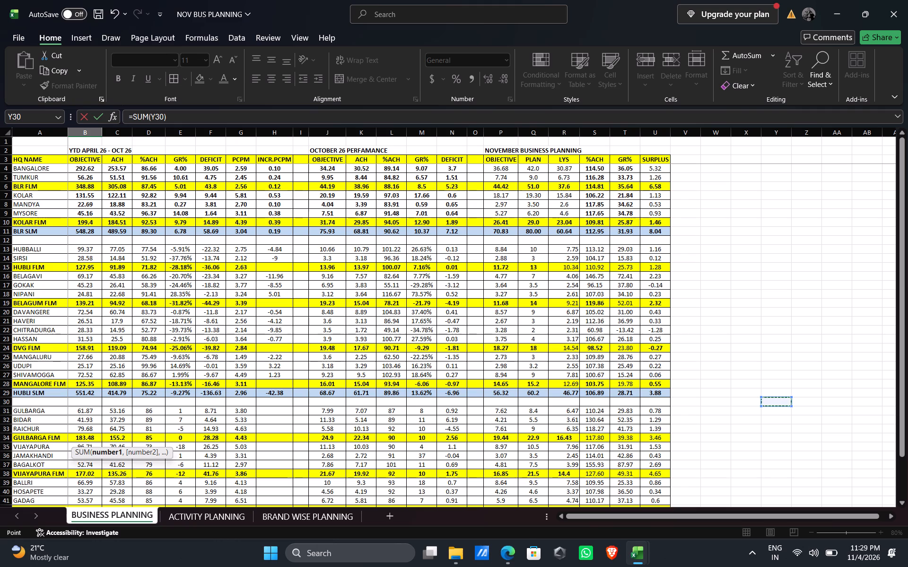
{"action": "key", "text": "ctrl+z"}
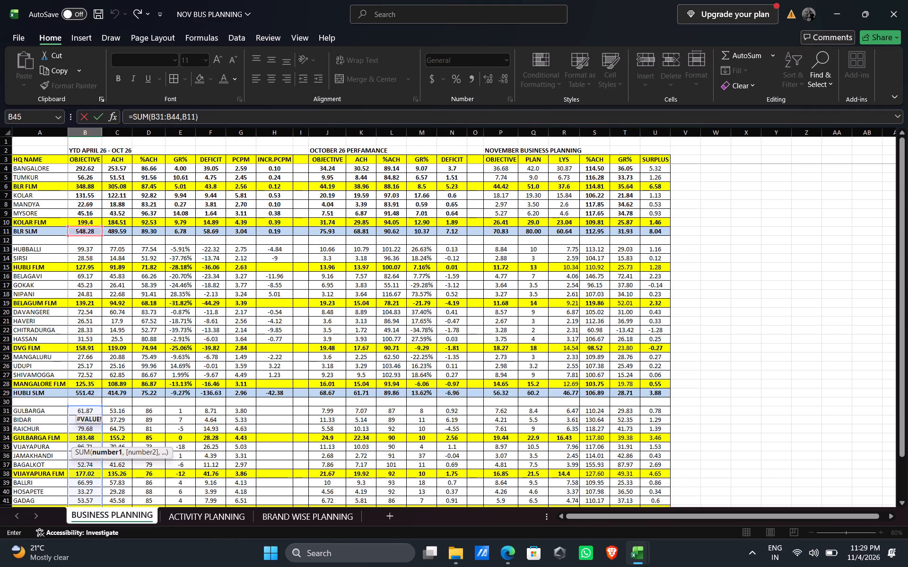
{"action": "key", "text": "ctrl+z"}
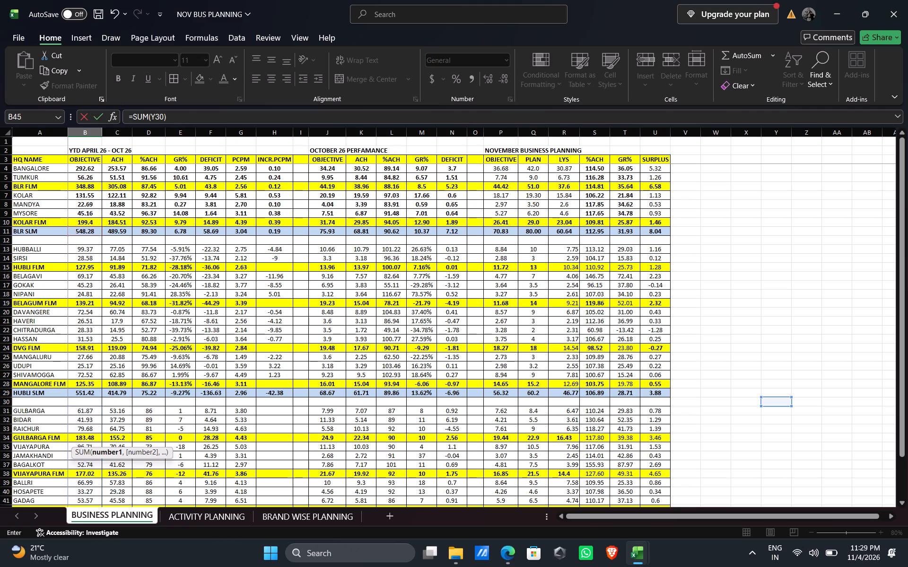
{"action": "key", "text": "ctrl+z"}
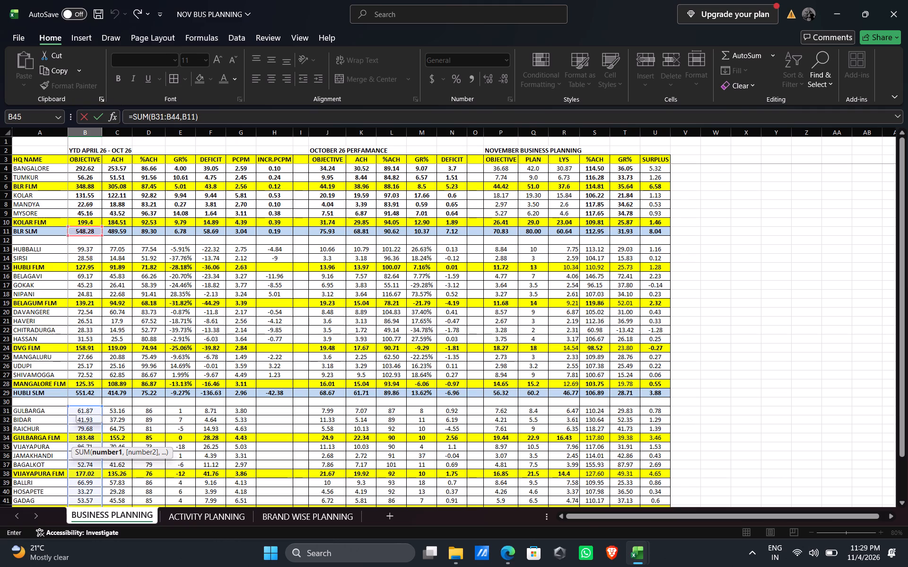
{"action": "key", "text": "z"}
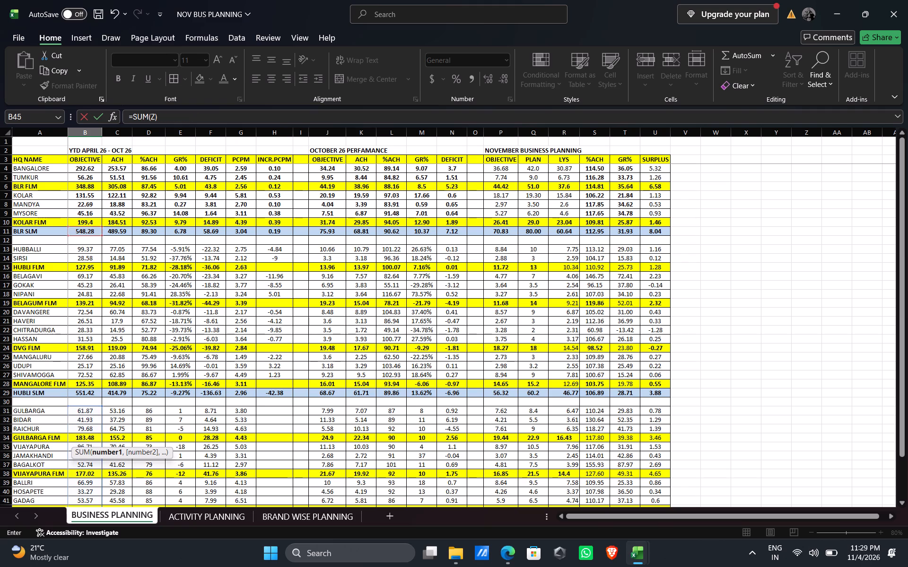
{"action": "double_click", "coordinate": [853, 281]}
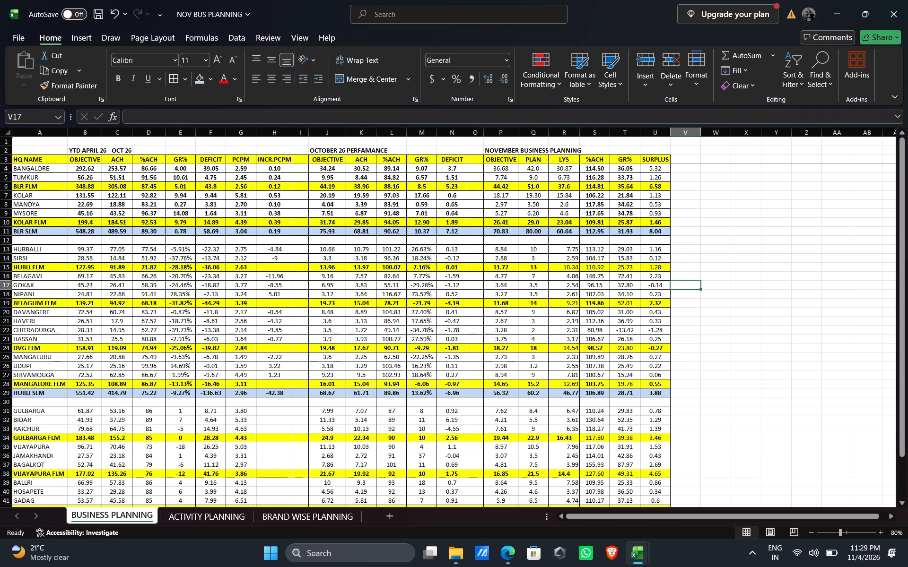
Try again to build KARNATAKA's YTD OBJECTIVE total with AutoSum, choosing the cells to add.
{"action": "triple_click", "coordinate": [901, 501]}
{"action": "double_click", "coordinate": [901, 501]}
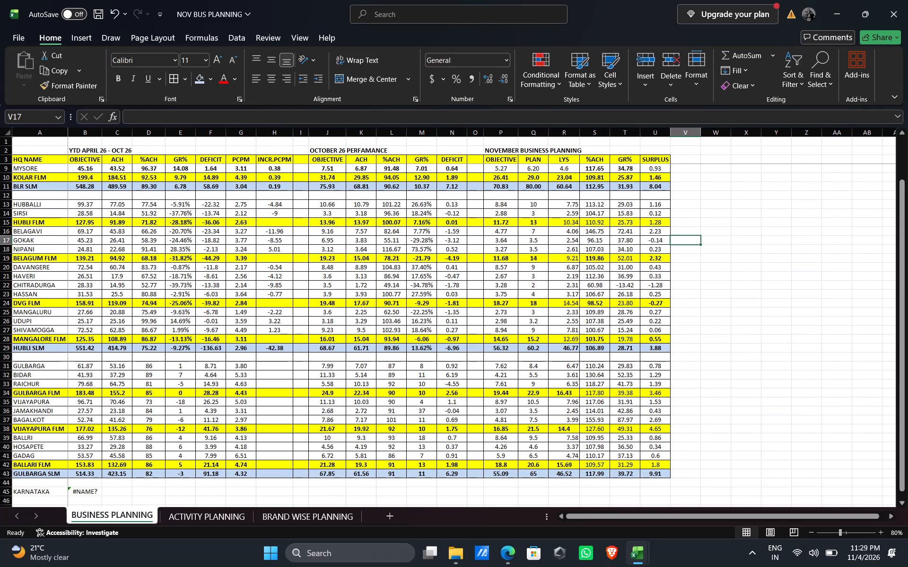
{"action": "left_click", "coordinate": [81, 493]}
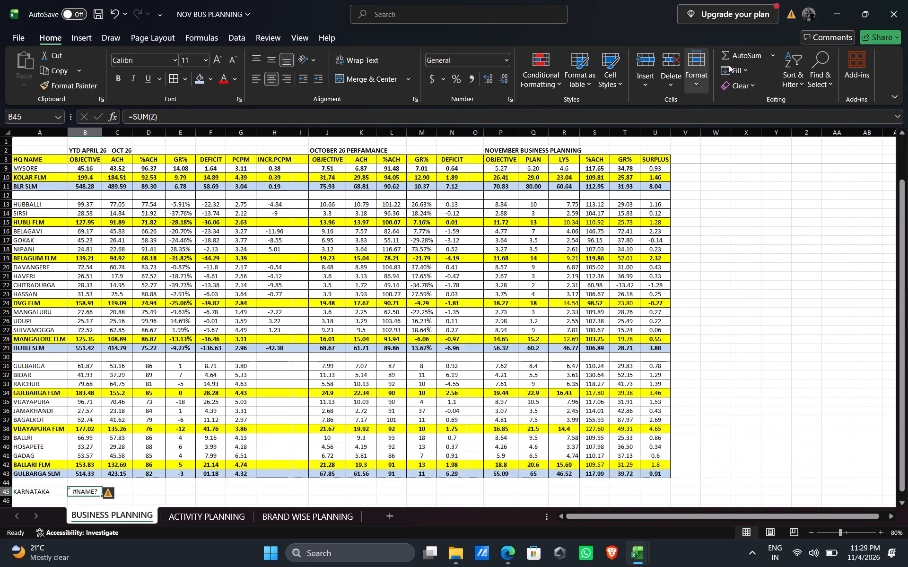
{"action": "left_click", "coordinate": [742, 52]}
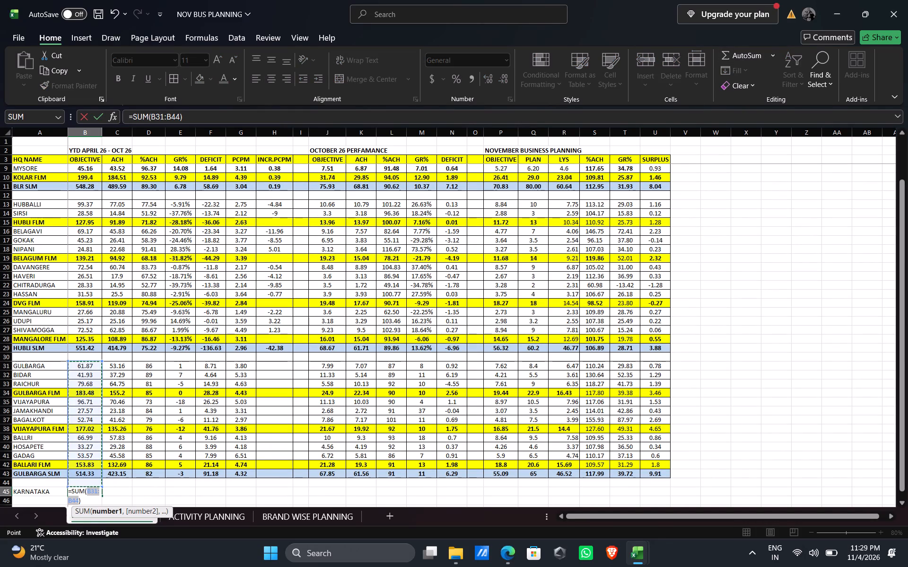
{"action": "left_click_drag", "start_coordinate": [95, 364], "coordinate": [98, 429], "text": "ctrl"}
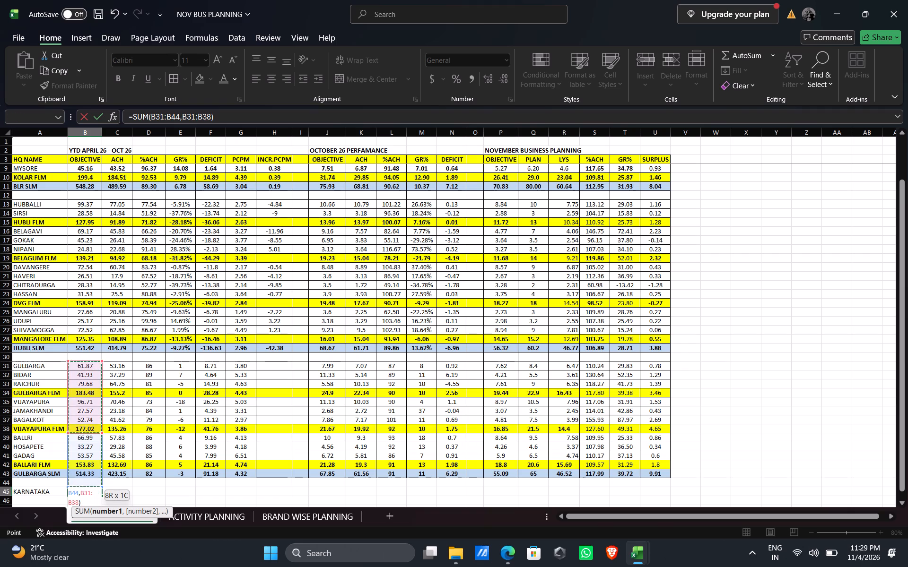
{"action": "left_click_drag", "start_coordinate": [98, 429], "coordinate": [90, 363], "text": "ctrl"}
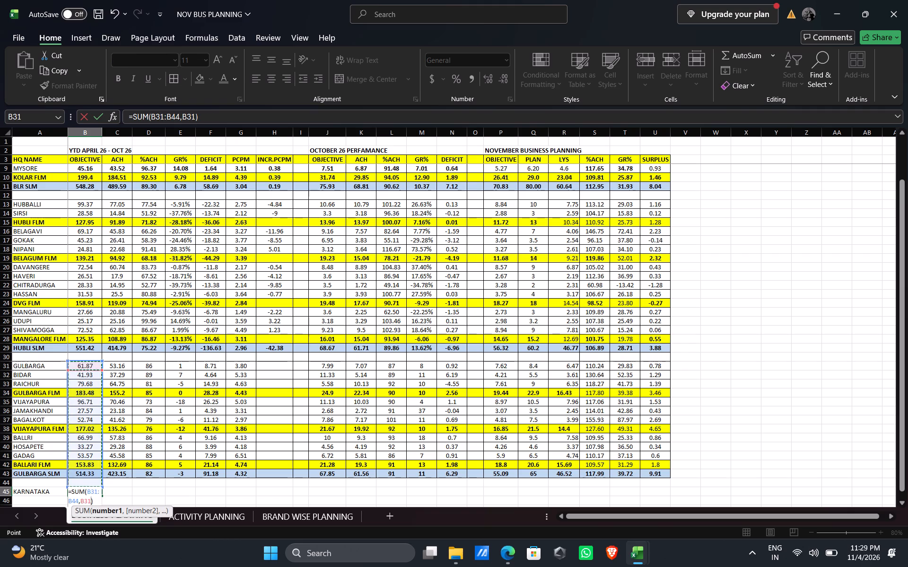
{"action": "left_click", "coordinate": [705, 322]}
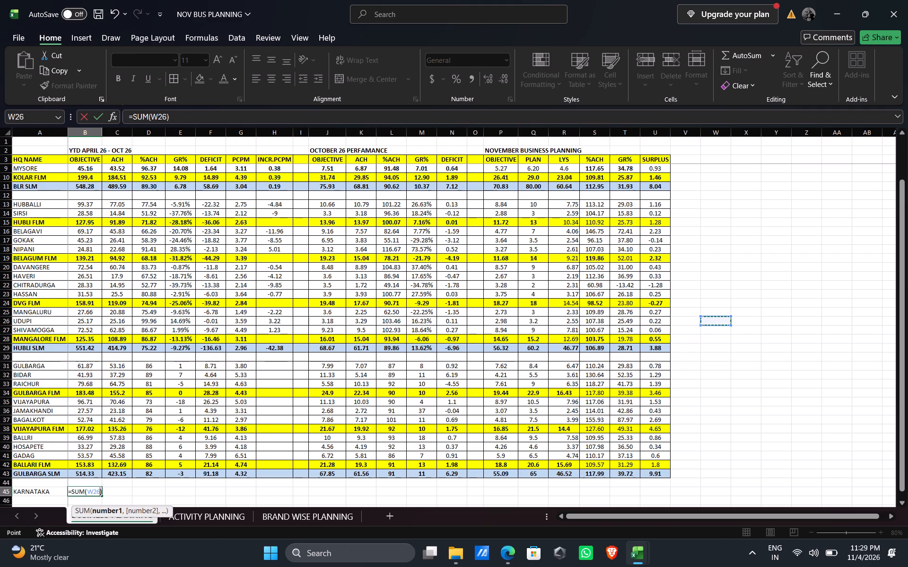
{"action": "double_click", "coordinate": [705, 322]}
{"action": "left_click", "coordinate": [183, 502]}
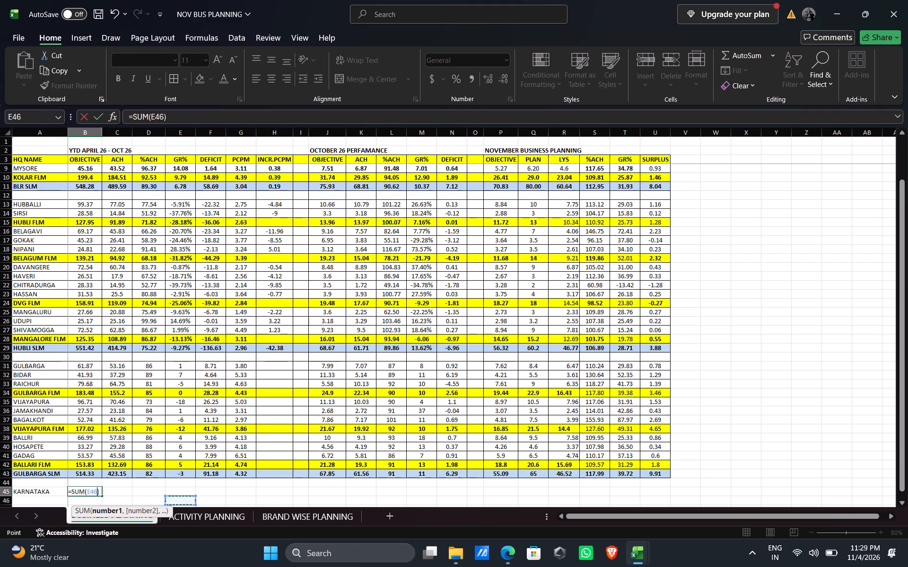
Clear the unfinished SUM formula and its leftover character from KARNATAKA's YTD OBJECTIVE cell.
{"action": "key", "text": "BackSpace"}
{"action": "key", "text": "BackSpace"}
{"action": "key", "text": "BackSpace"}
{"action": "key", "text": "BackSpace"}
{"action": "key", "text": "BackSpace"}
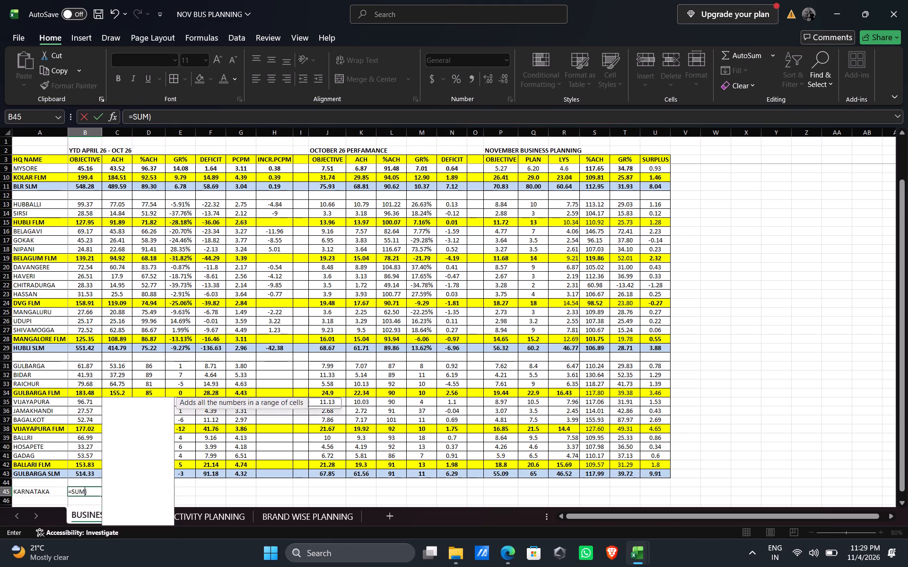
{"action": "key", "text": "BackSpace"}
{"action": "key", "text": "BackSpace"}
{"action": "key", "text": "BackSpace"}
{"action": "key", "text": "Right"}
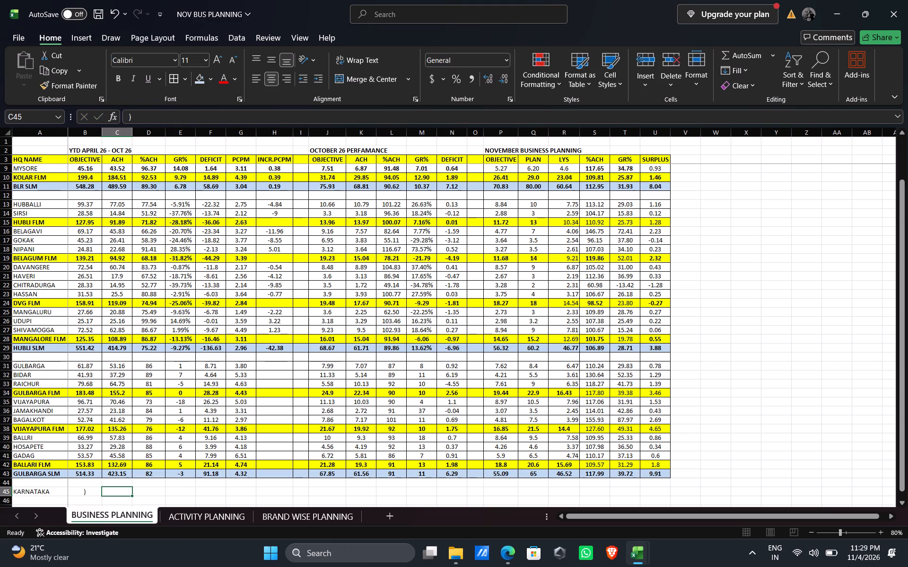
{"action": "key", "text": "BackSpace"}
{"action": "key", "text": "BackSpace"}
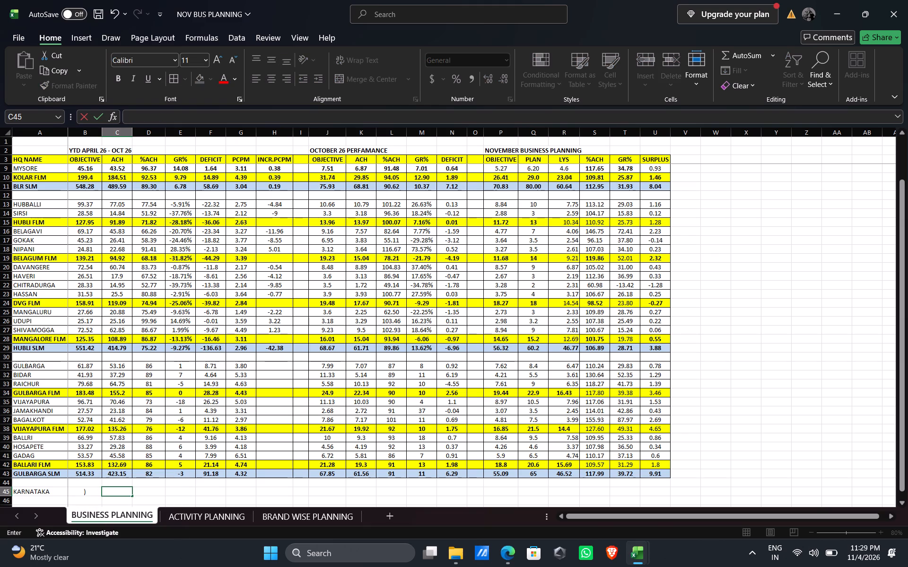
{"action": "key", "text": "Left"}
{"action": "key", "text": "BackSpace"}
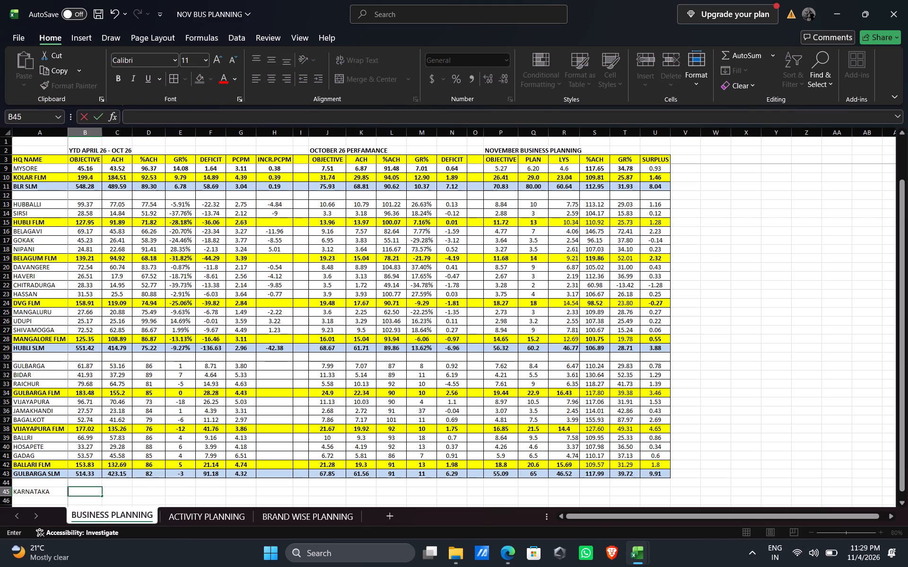
Total KARNATAKA's YTD OBJECTIVE with AutoSum, adding only the BLR SLM, HUBLI SLM and GULBARGA SLM cells (B11, B29, B43).
{"action": "left_click", "coordinate": [740, 54]}
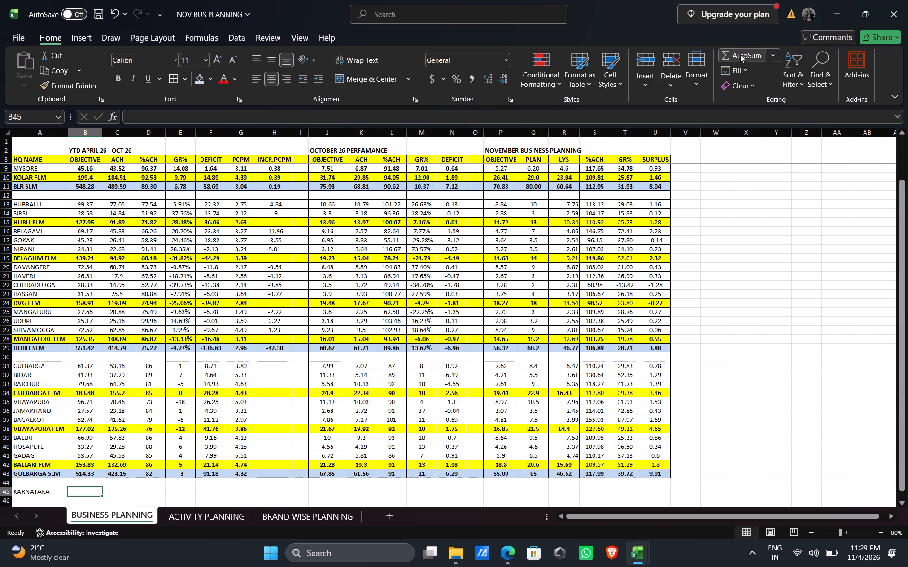
{"action": "left_click", "coordinate": [85, 492]}
{"action": "left_click", "coordinate": [747, 57]}
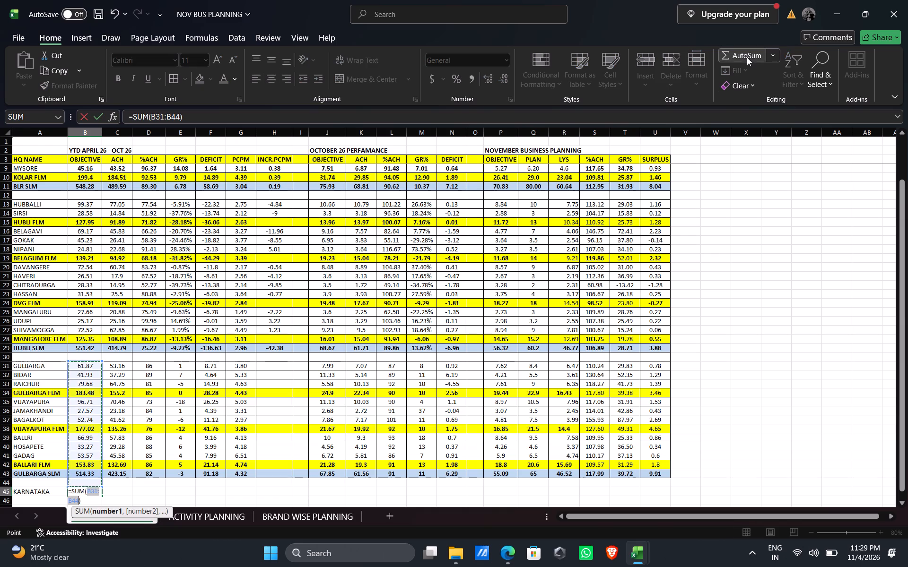
{"action": "left_click", "coordinate": [179, 116]}
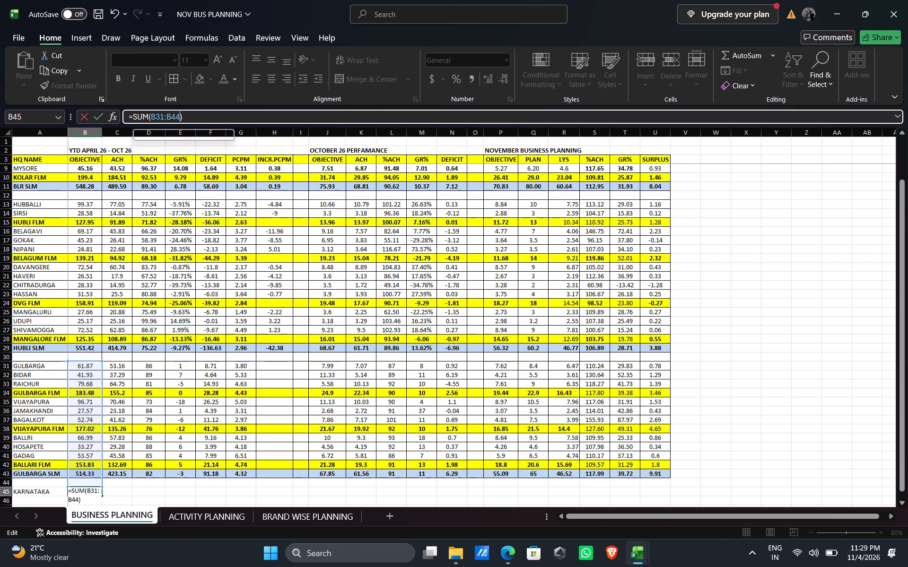
{"action": "key", "text": "BackSpace"}
{"action": "key", "text": "BackSpace"}
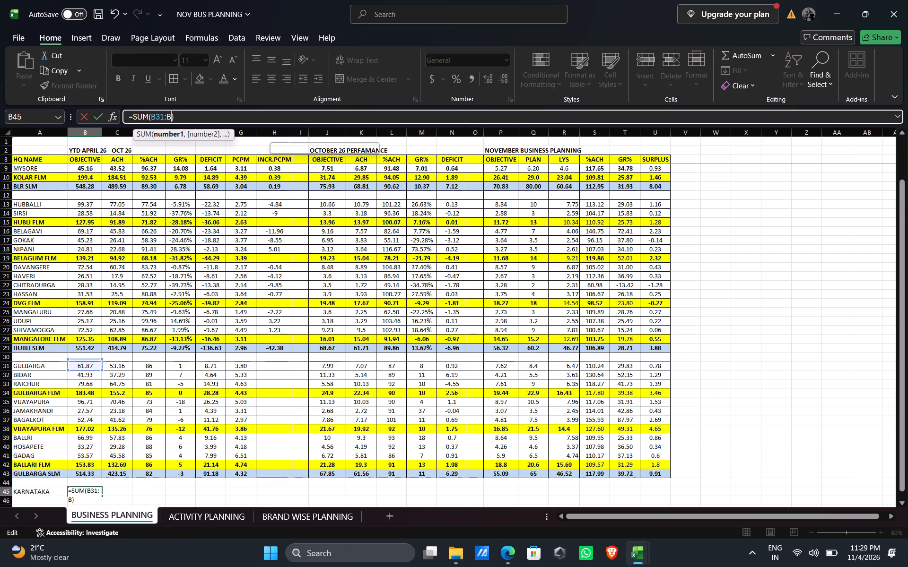
{"action": "key", "text": "BackSpace"}
{"action": "key", "text": "BackSpace"}
{"action": "key", "text": "BackSpace"}
{"action": "key", "text": "BackSpace"}
{"action": "key", "text": "BackSpace"}
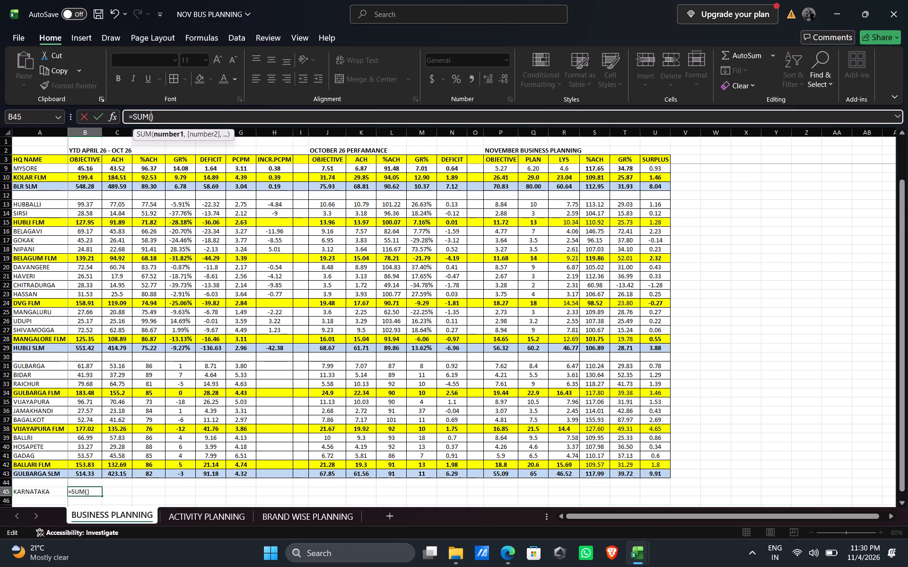
{"action": "left_click", "coordinate": [87, 188], "text": "ctrl"}
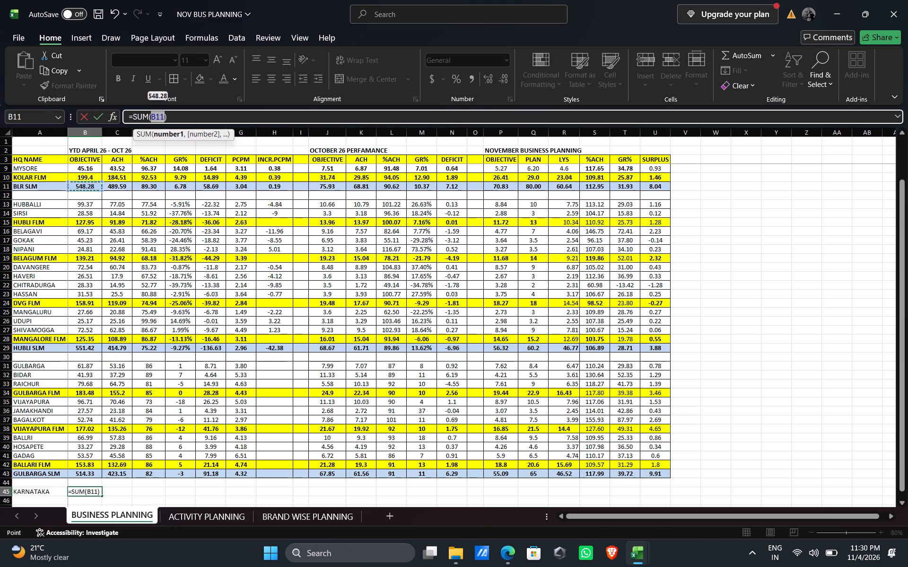
{"action": "left_click", "coordinate": [87, 348], "text": "ctrl"}
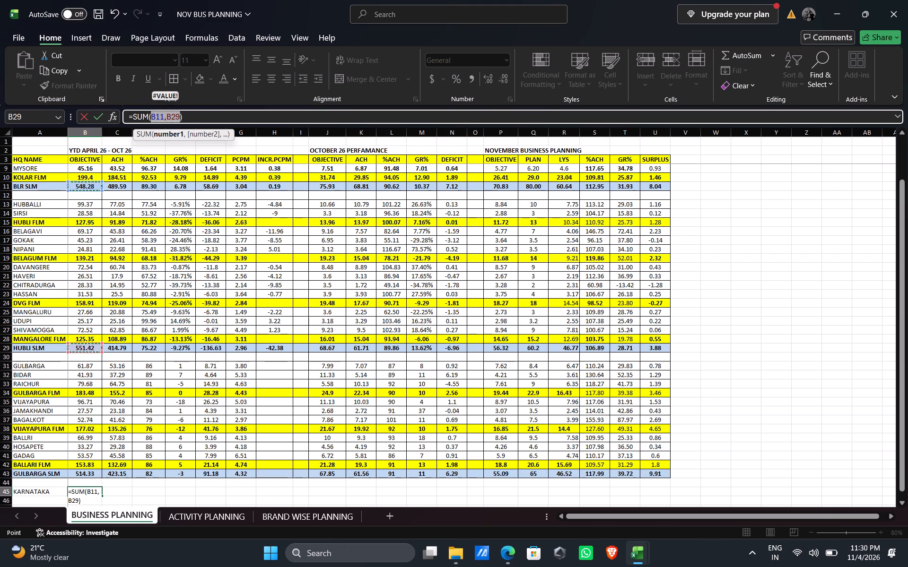
{"action": "left_click", "coordinate": [89, 475], "text": "ctrl"}
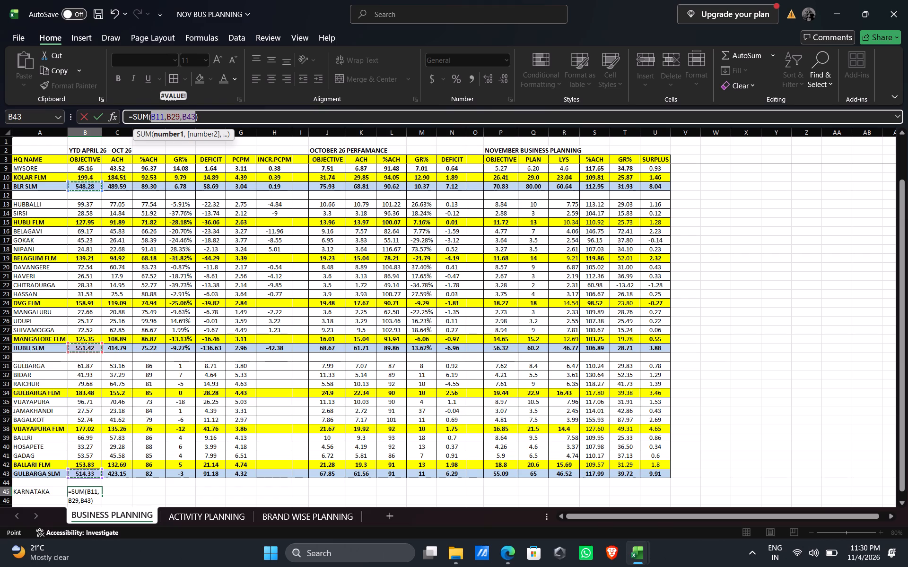
{"action": "key", "text": "Return"}
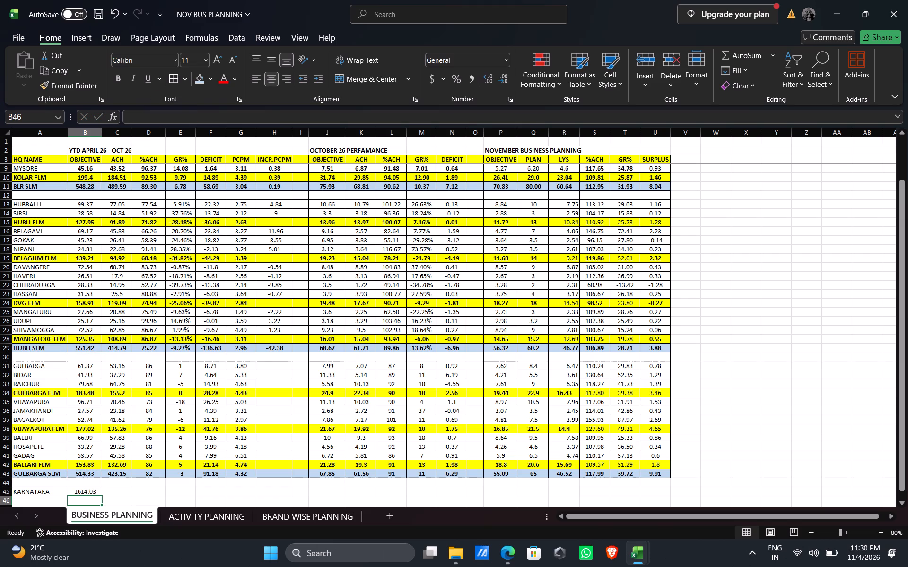
Fill KARNATAKA's YTD OBJECTIVE sum formula across the row through the November SURPLUS column.
{"action": "key", "text": "Up"}
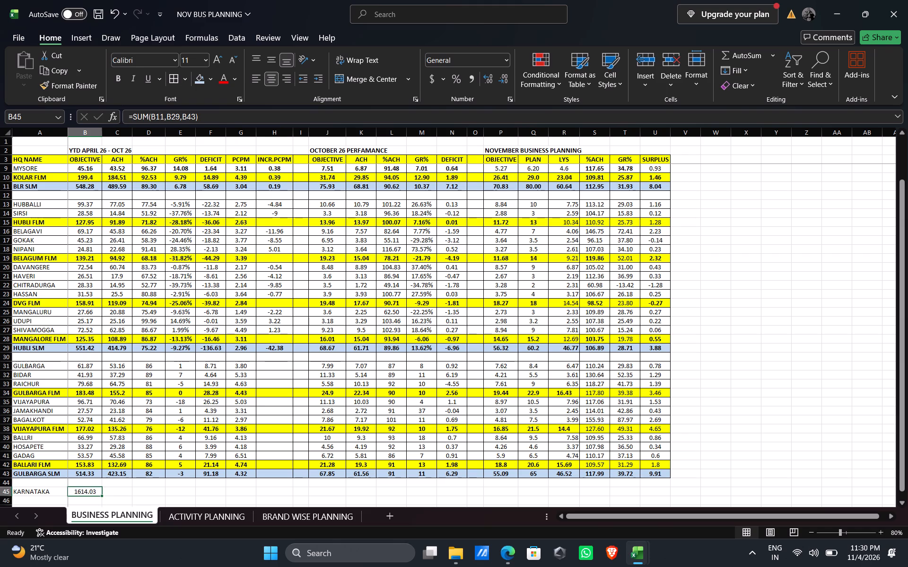
{"action": "left_click_drag", "start_coordinate": [102, 496], "coordinate": [632, 463]}
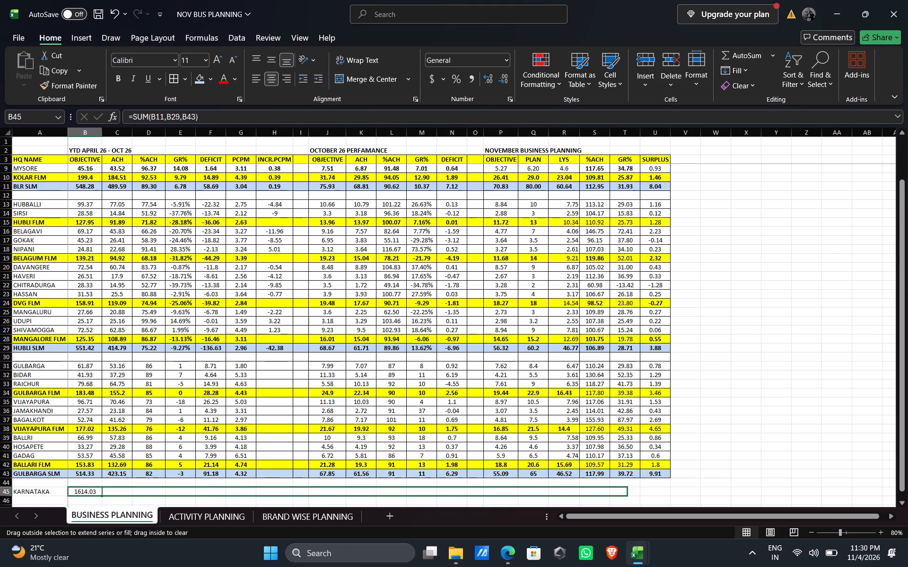
{"action": "left_click_drag", "start_coordinate": [632, 463], "coordinate": [671, 465]}
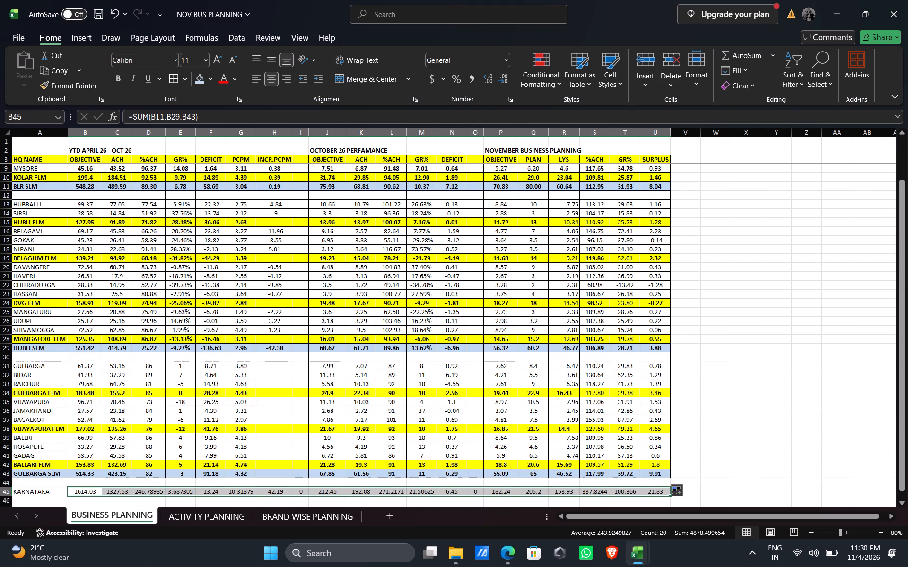
Clear KARNATAKA's summed %ACH and GR% cells in the October performance and November planning sections.
{"action": "left_click_drag", "start_coordinate": [387, 493], "coordinate": [413, 492]}
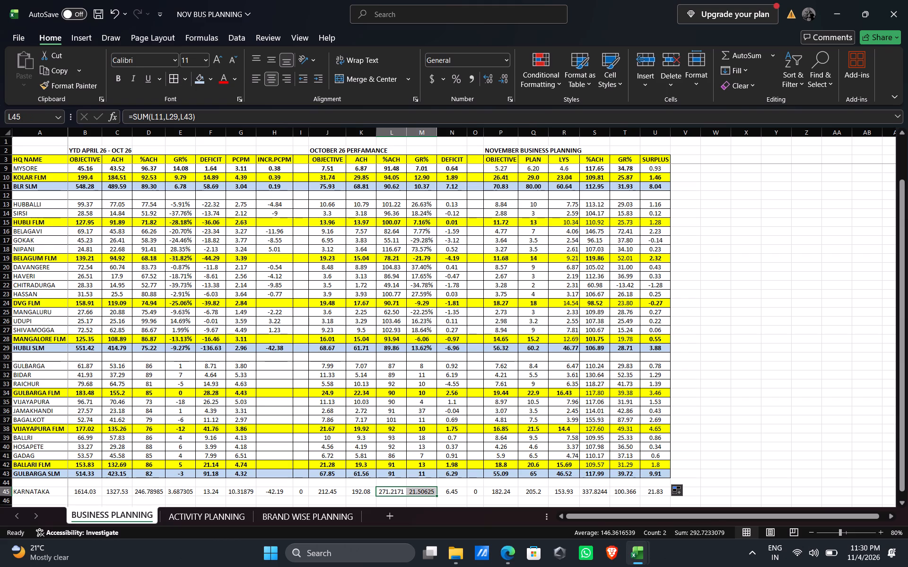
{"action": "key", "text": "Delete"}
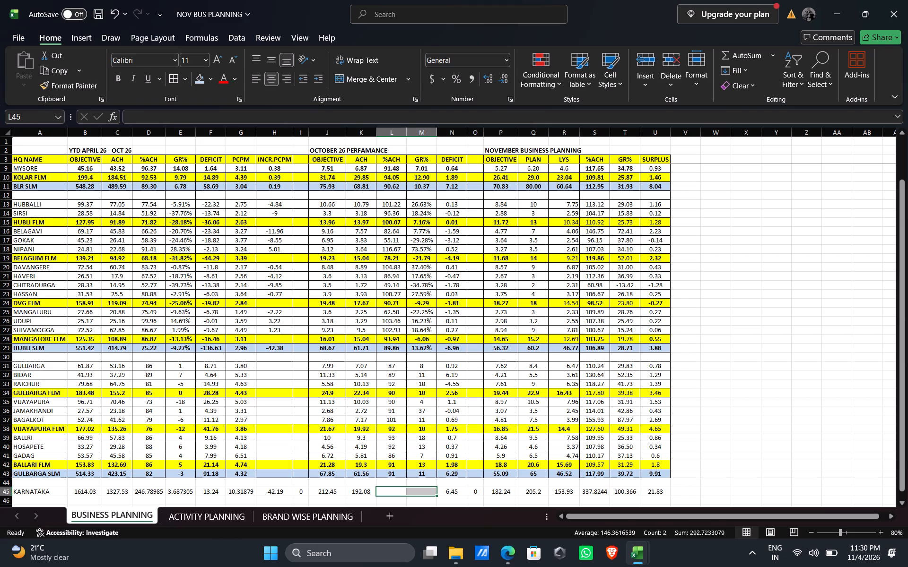
{"action": "left_click_drag", "start_coordinate": [589, 492], "coordinate": [614, 492]}
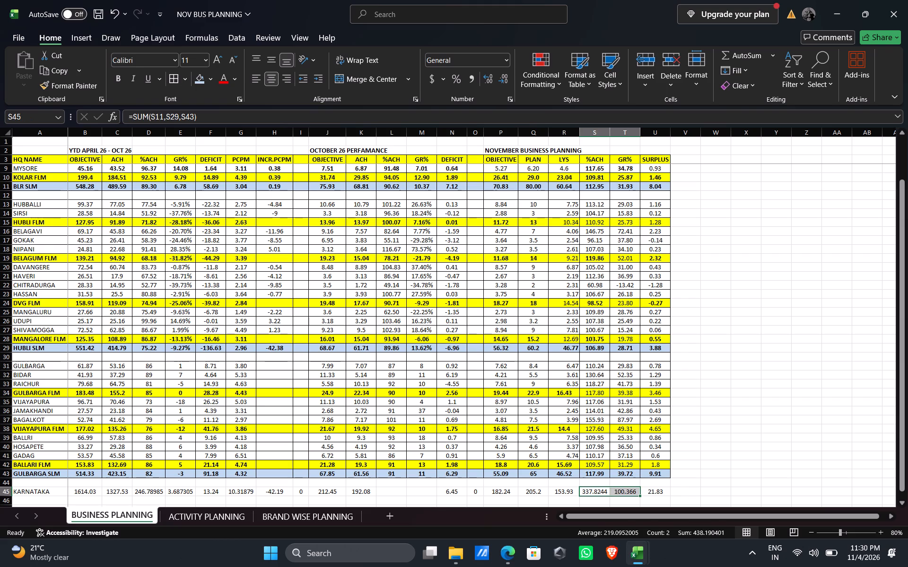
{"action": "key", "text": "Delete"}
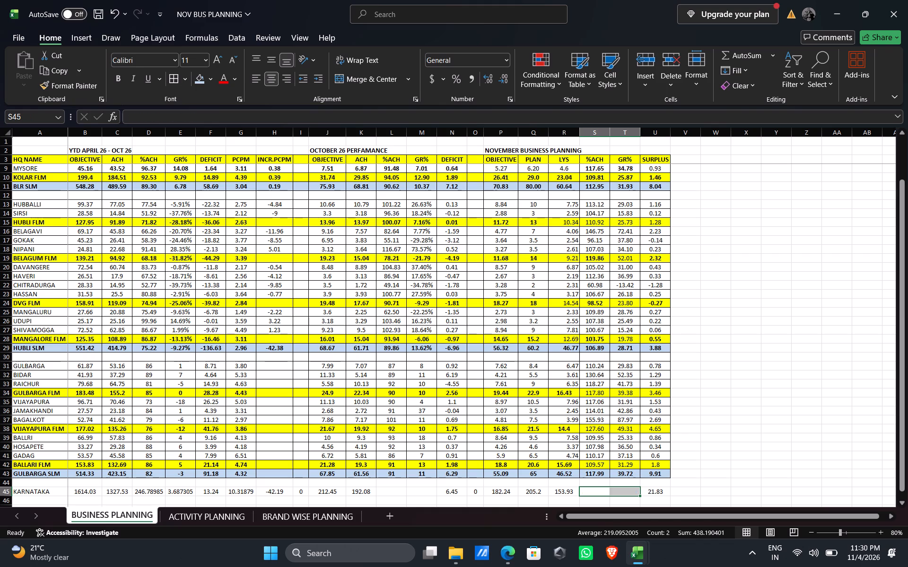
Copy GULBARGA SLM's November GR% formula into KARNATAKA's November and October GR% cells.
{"action": "left_click", "coordinate": [627, 474]}
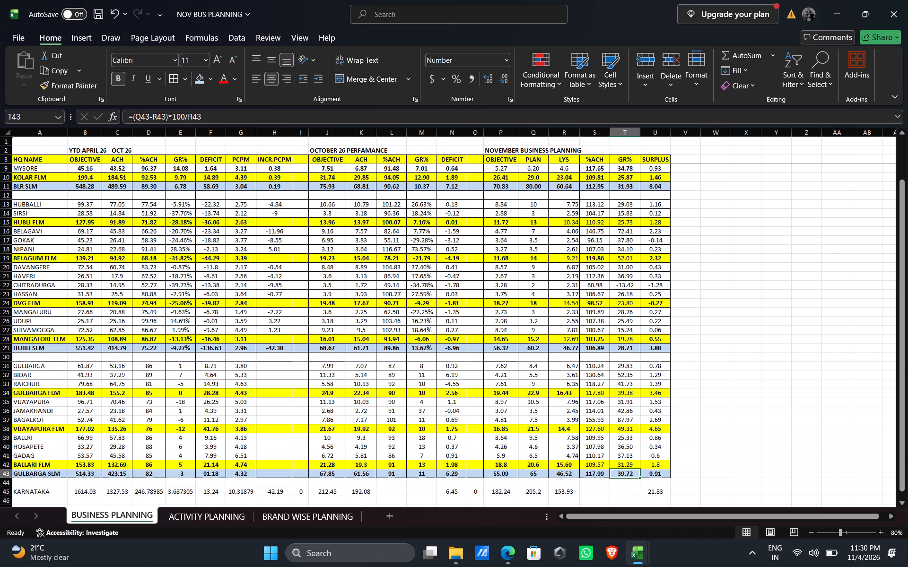
{"action": "key", "text": "ctrl+c"}
{"action": "left_click", "coordinate": [624, 491]}
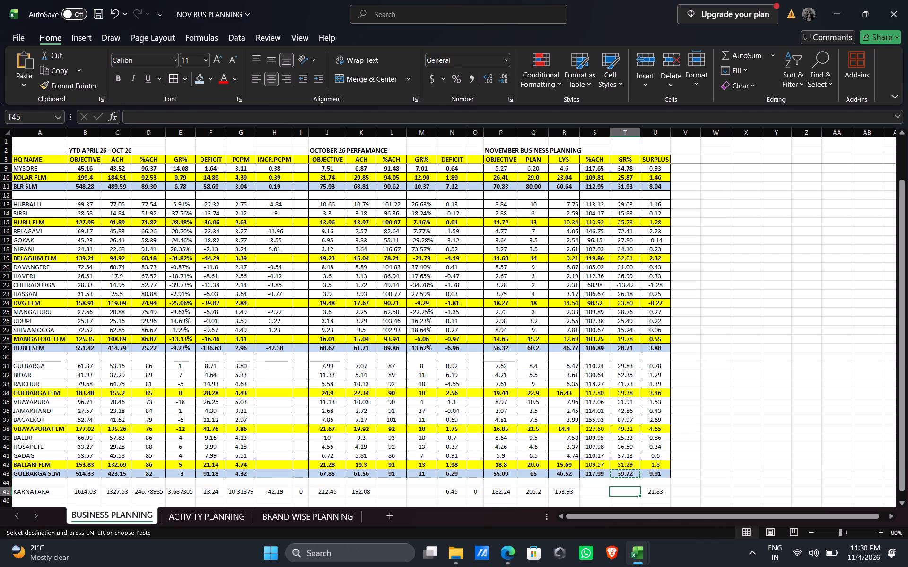
{"action": "key", "text": "ctrl+b"}
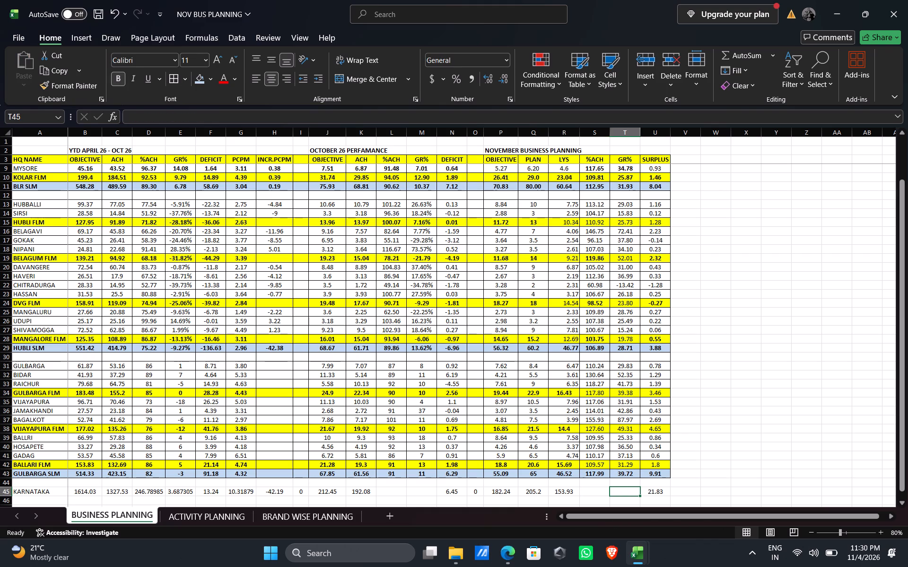
{"action": "left_click", "coordinate": [627, 473]}
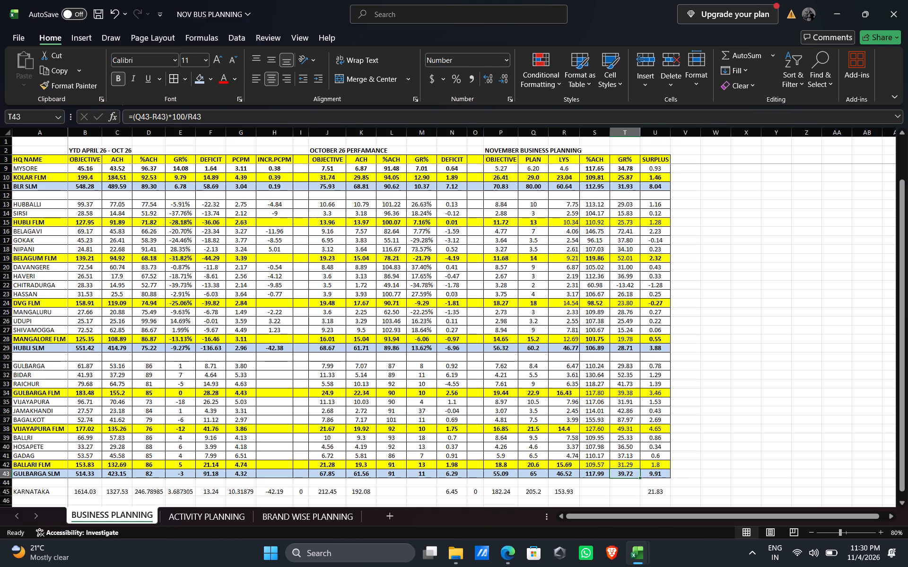
{"action": "key", "text": "ctrl+c"}
{"action": "left_click", "coordinate": [625, 490]}
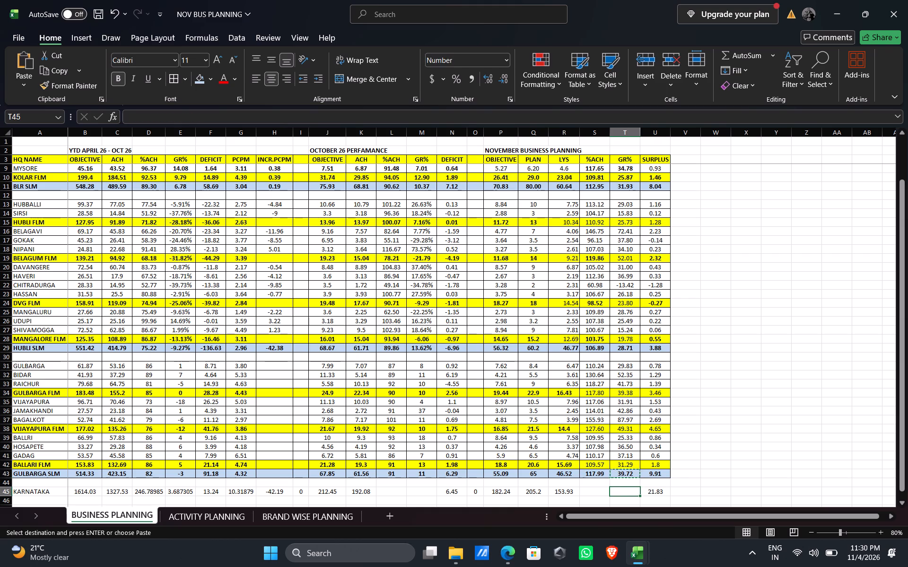
{"action": "key", "text": "ctrl+v"}
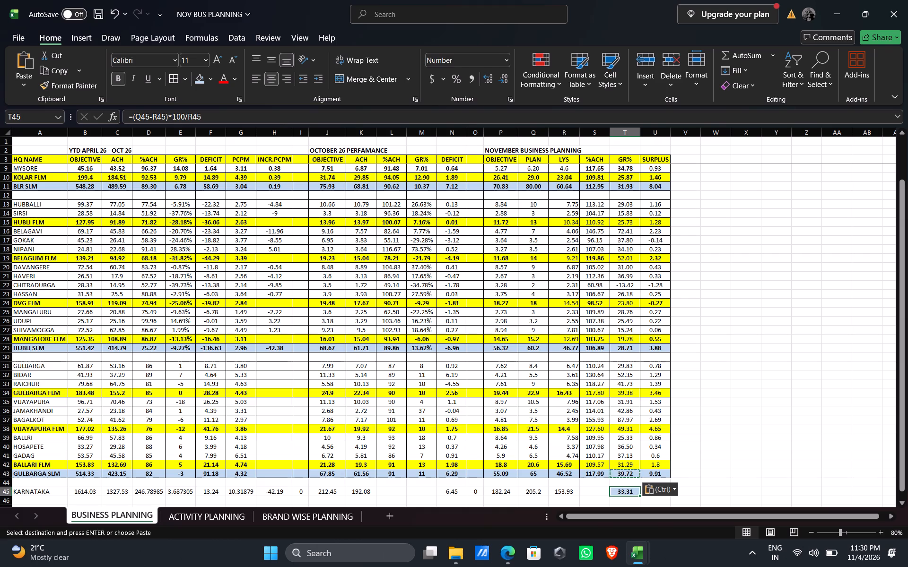
{"action": "left_click", "coordinate": [425, 492]}
{"action": "key", "text": "ctrl+v"}
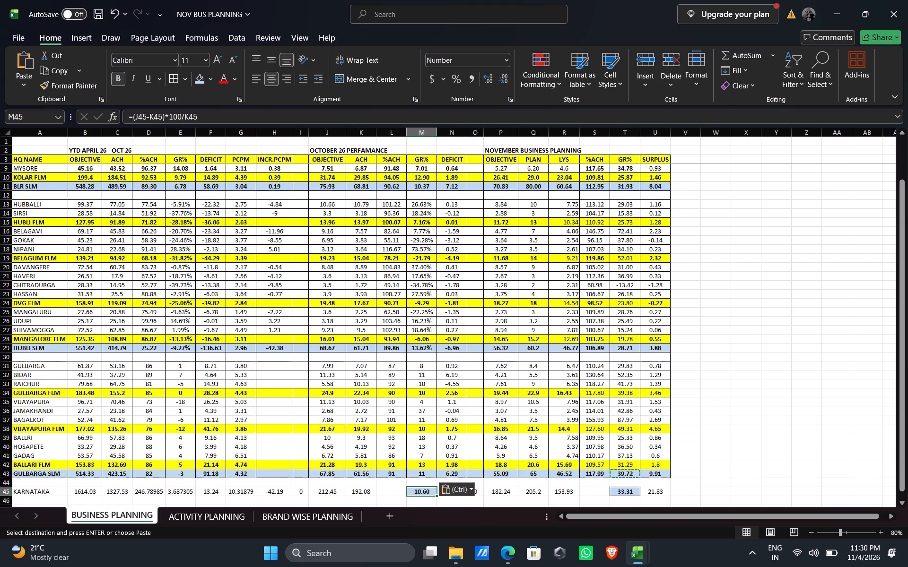
Paste the copied GR% formula into KARNATAKA's YTD GR% cell, and replace it with the value -2.
{"action": "left_click", "coordinate": [184, 493]}
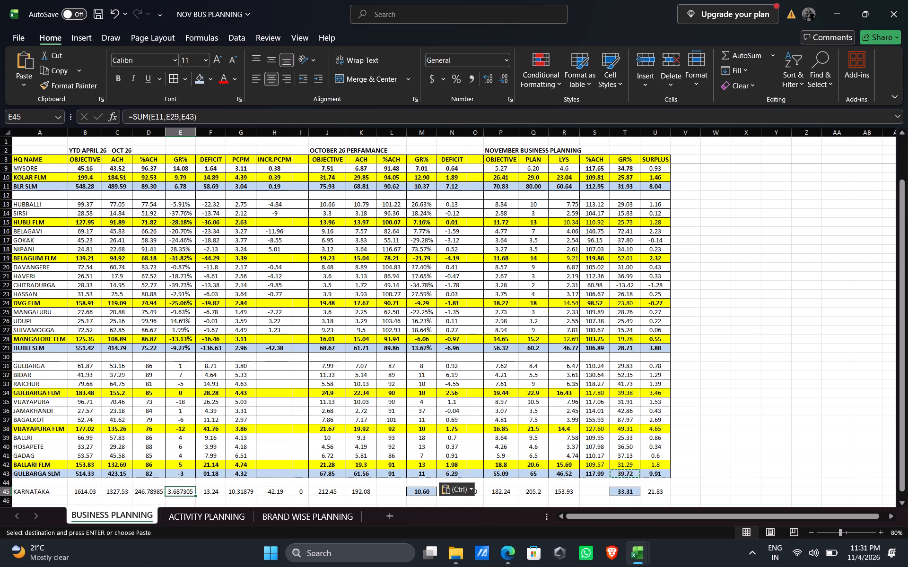
{"action": "key", "text": "ctrl+v"}
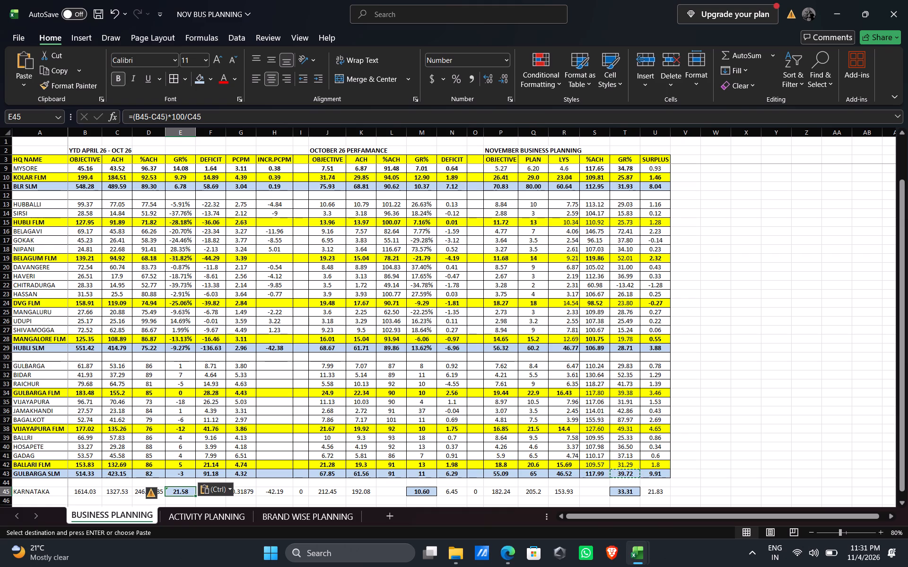
{"action": "key", "text": "Delete"}
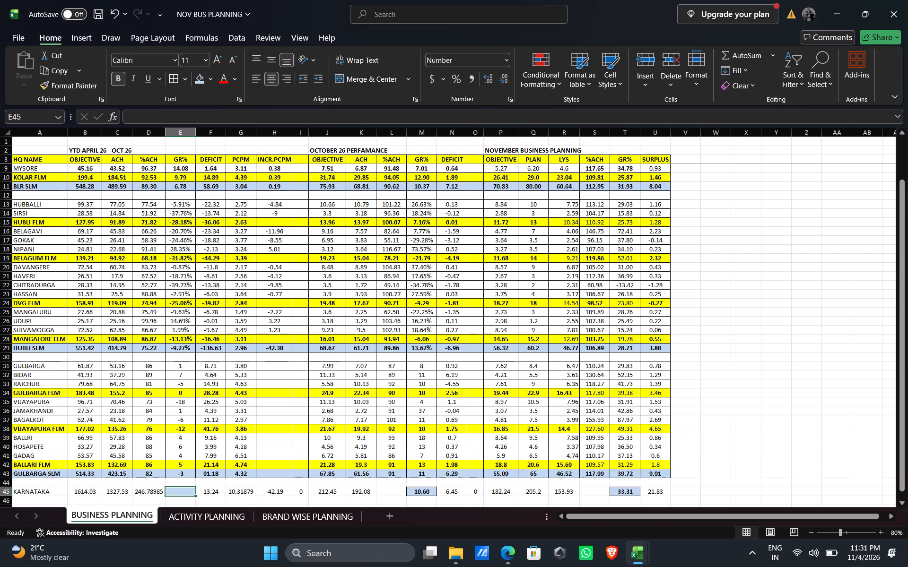
{"action": "type", "text": "-2"}
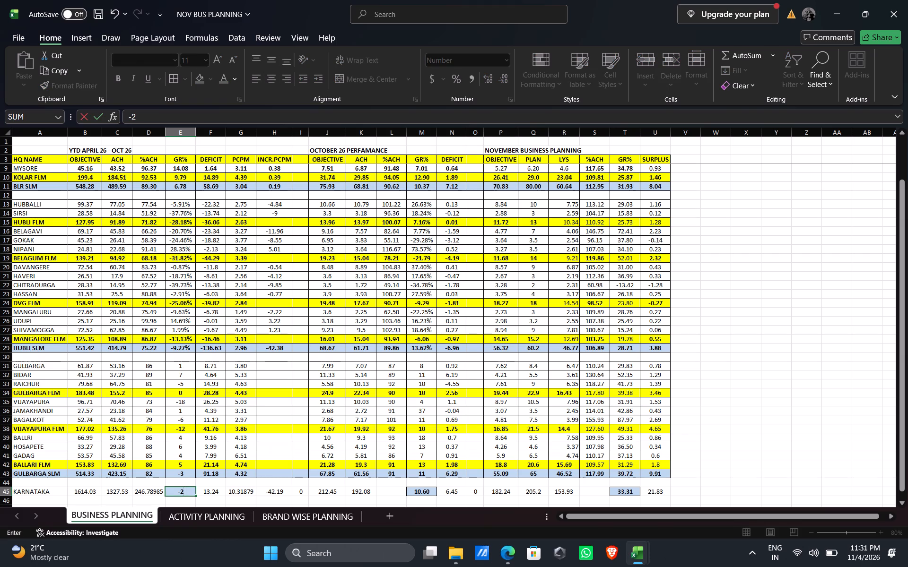
{"action": "key", "text": "Return"}
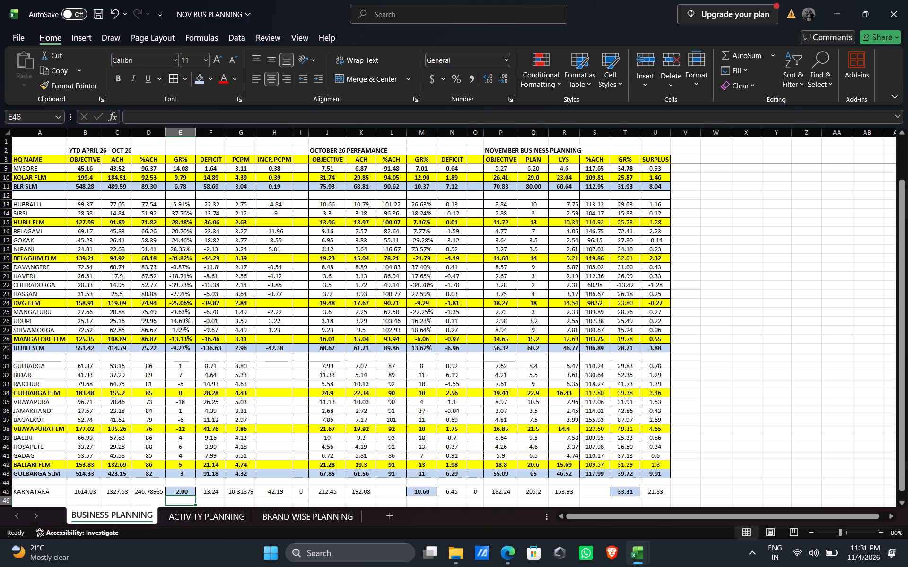
Try GULBARGA's SURPLUS formula in KARNATAKA's YTD DEFICIT cell, and clear that cell.
{"action": "left_click", "coordinate": [658, 368]}
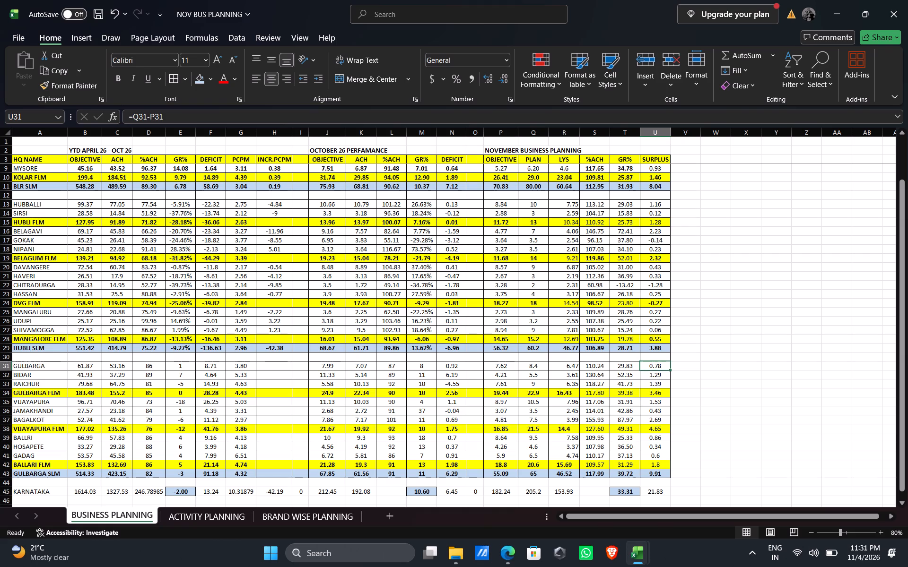
{"action": "key", "text": "ctrl+c"}
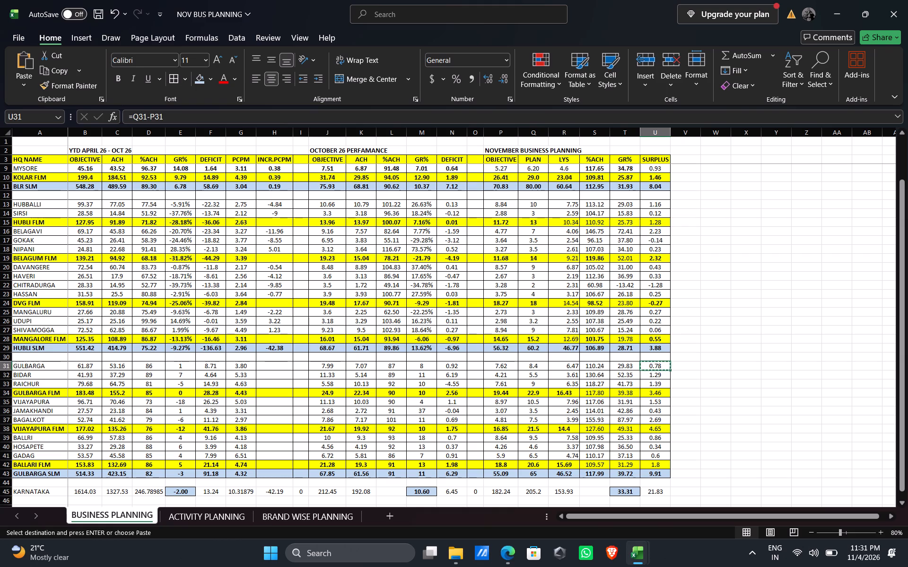
{"action": "left_click", "coordinate": [206, 493]}
{"action": "key", "text": "ctrl+v"}
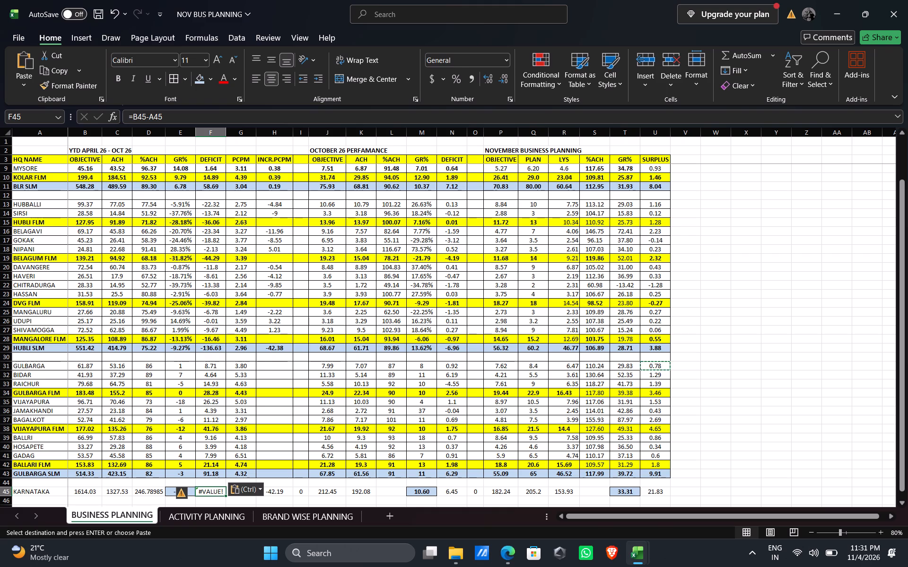
{"action": "key", "text": "Delete"}
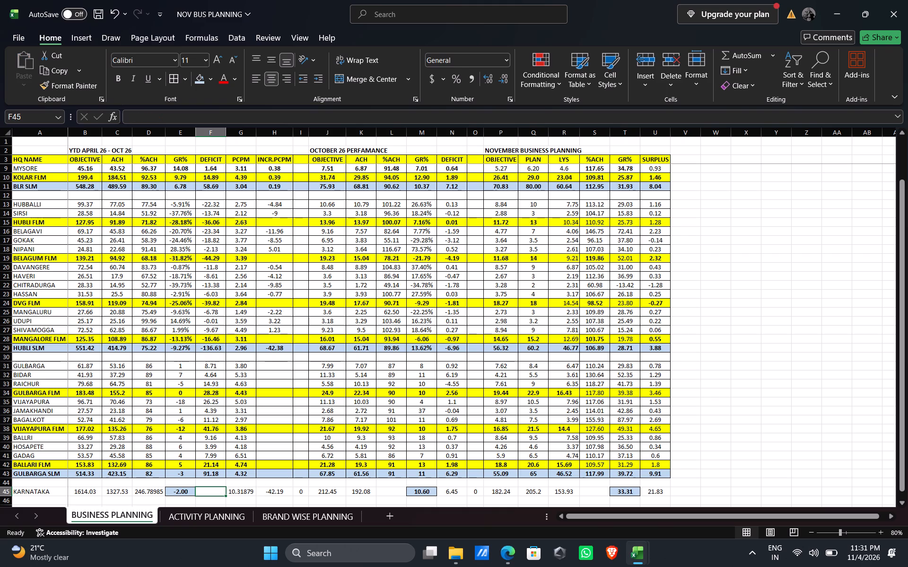
Clear KARNATAKA's YTD PCPM and INCR.PCPM cells, the spacer cell in column I, and the October DEFICIT cell.
{"action": "left_click_drag", "start_coordinate": [234, 492], "coordinate": [236, 492]}
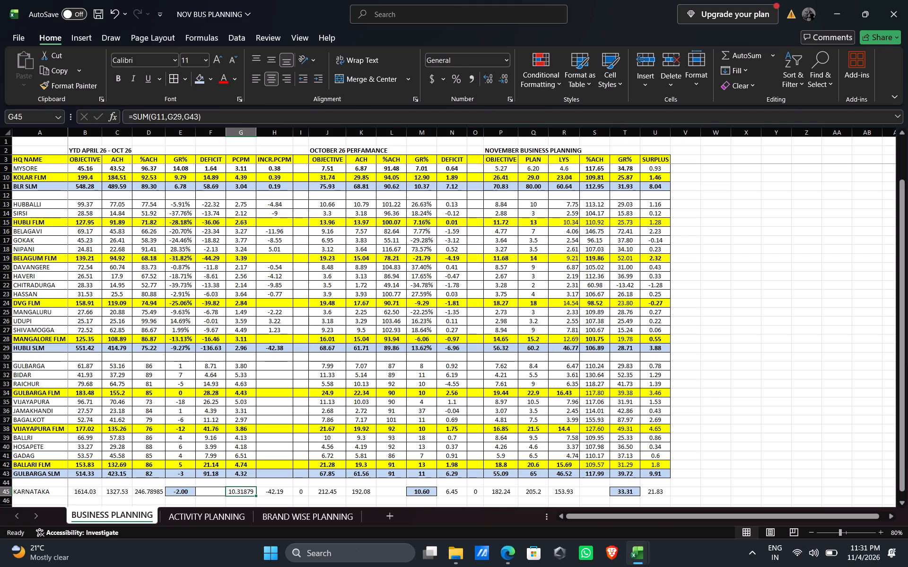
{"action": "left_click_drag", "start_coordinate": [236, 492], "coordinate": [265, 492]}
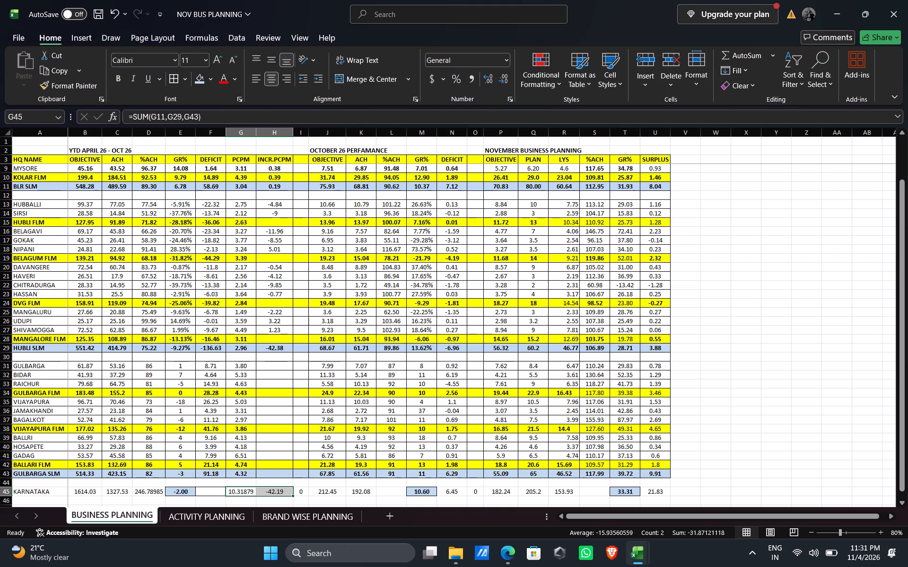
{"action": "key", "text": "Delete"}
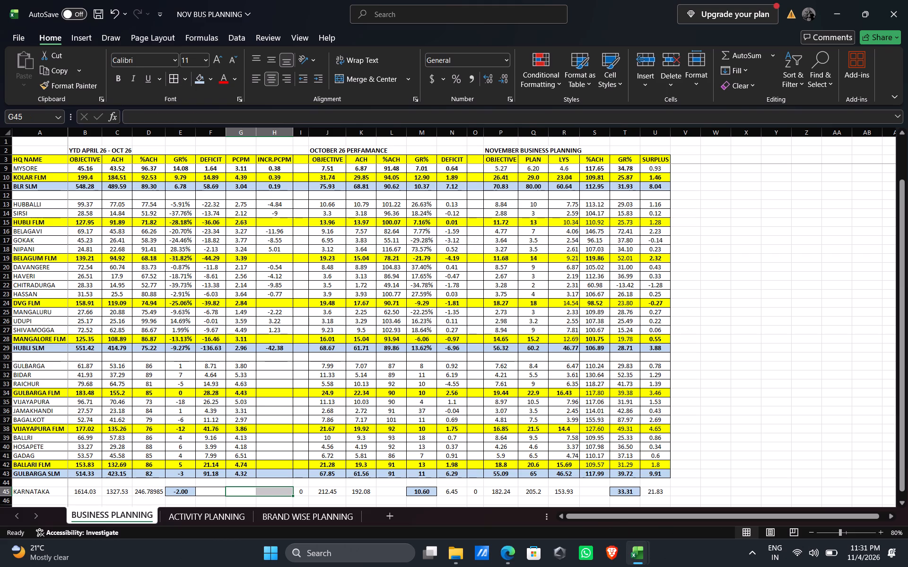
{"action": "left_click", "coordinate": [303, 490]}
{"action": "key", "text": "Delete"}
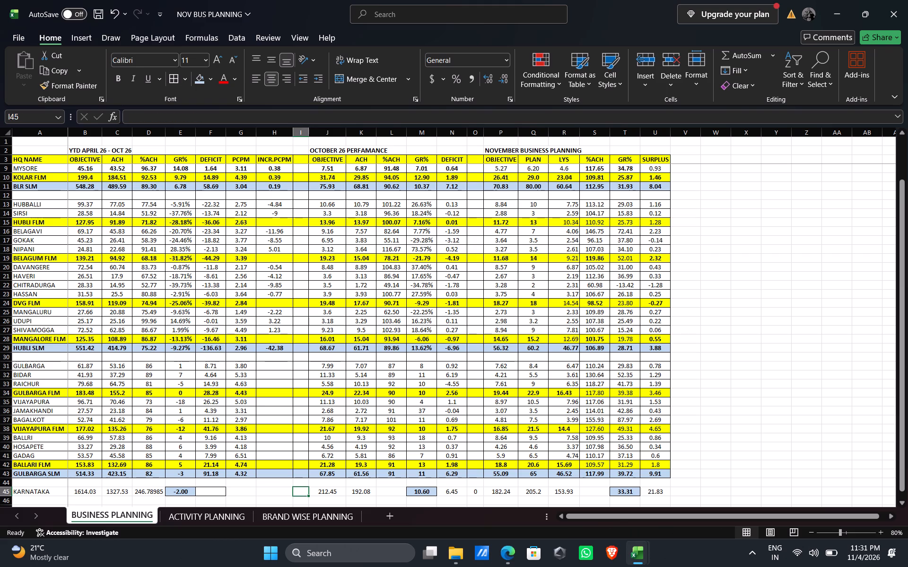
{"action": "left_click", "coordinate": [455, 492]}
{"action": "key", "text": "Delete"}
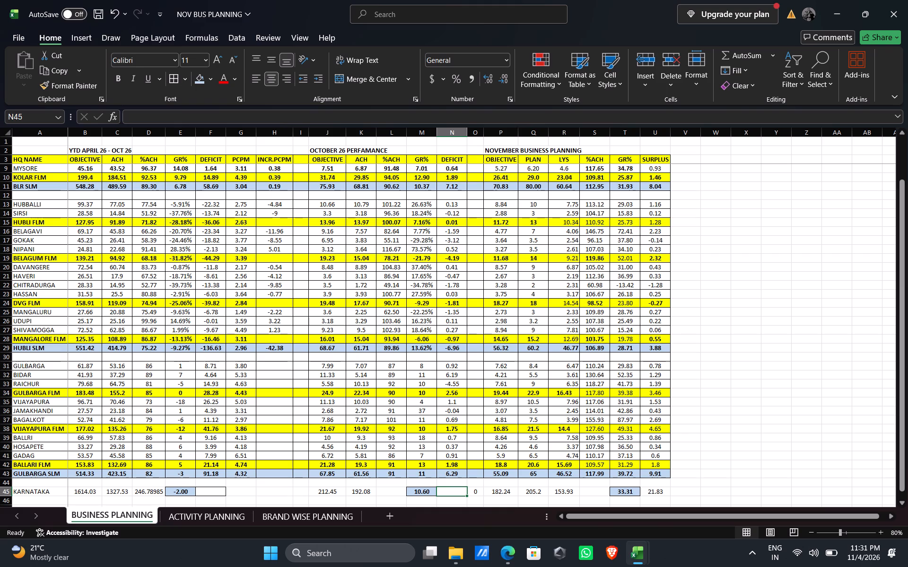
Set the November PLAN to 8.2 for GULBARGA and 22.7 for GULBARGA FLM.
{"action": "left_click", "coordinate": [656, 492]}
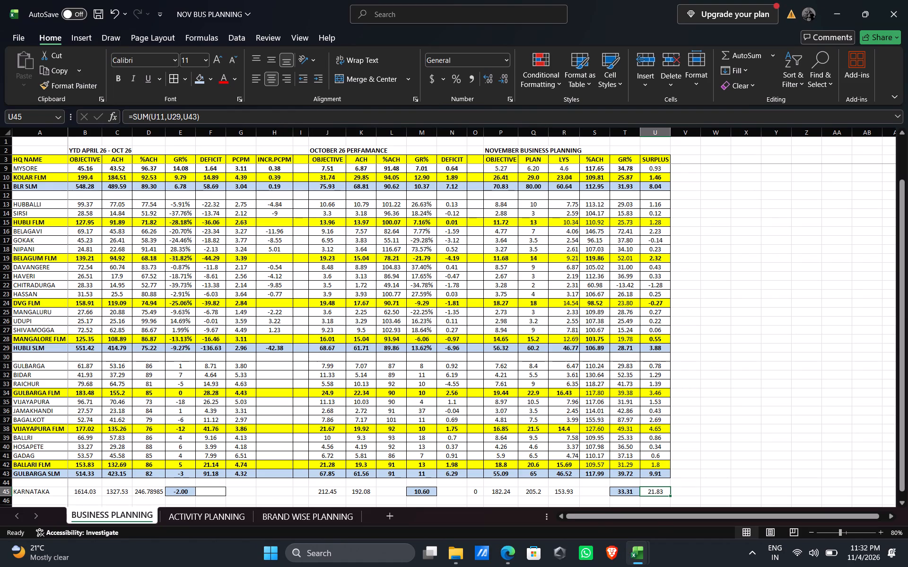
{"action": "left_click", "coordinate": [531, 367]}
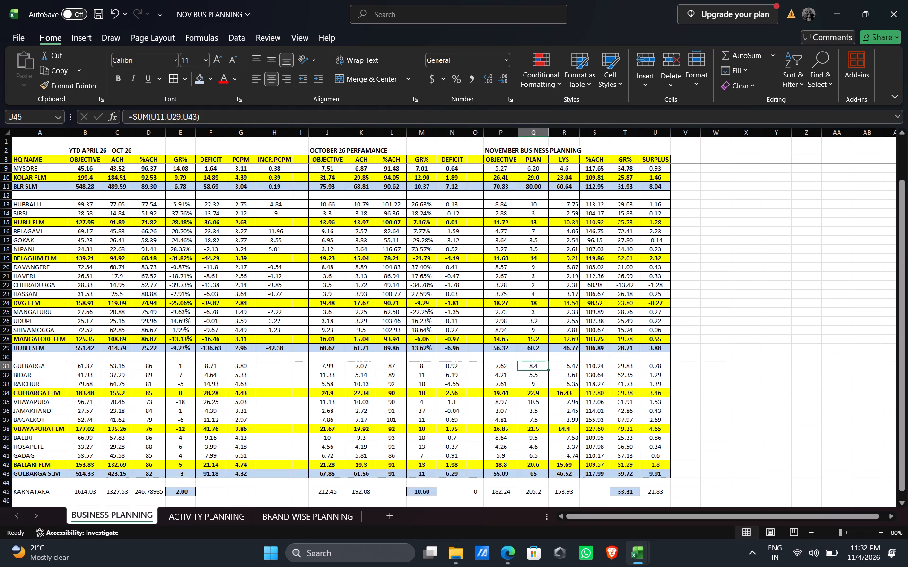
{"action": "type", "text": "8.2"}
{"action": "key", "text": "Down"}
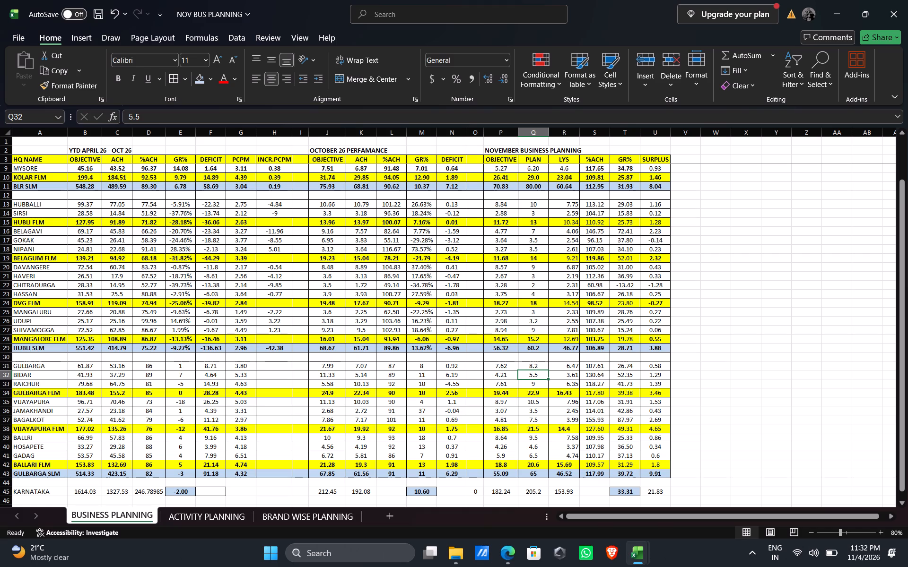
{"action": "left_click", "coordinate": [532, 393]}
{"action": "type", "text": "22.7"}
{"action": "key", "text": "Down"}
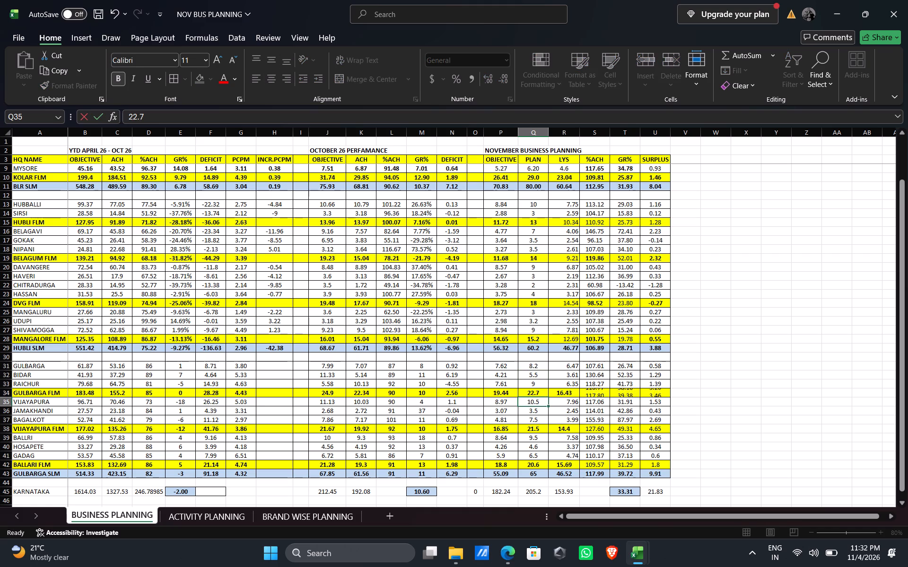
Set KARNATAKA's November PLAN total to 205.
{"action": "key", "text": "Down"}
{"action": "key", "text": "Down"}
{"action": "key", "text": "Down"}
{"action": "key", "text": "Down"}
{"action": "key", "text": "Down"}
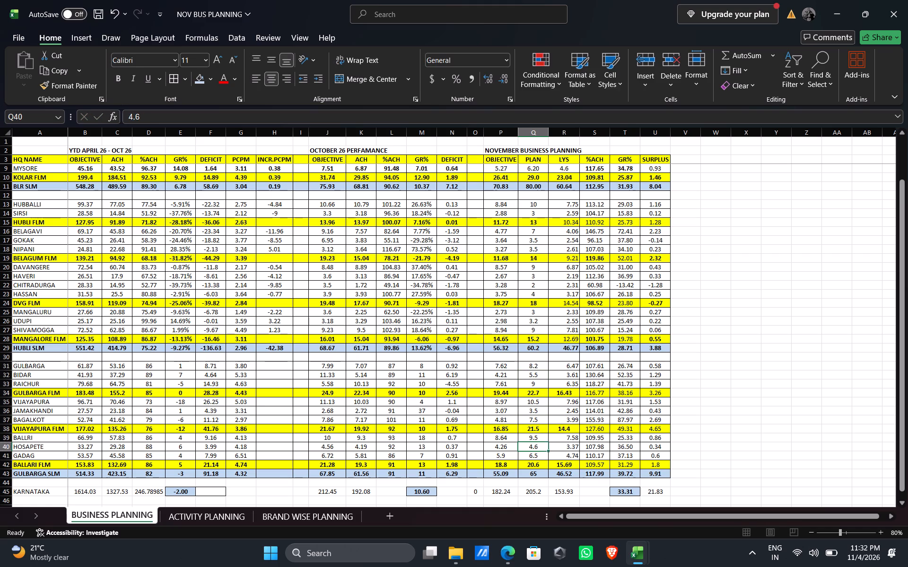
{"action": "key", "text": "Down"}
{"action": "key", "text": "Down"}
{"action": "key", "text": "Down"}
{"action": "key", "text": "Down"}
{"action": "key", "text": "Down"}
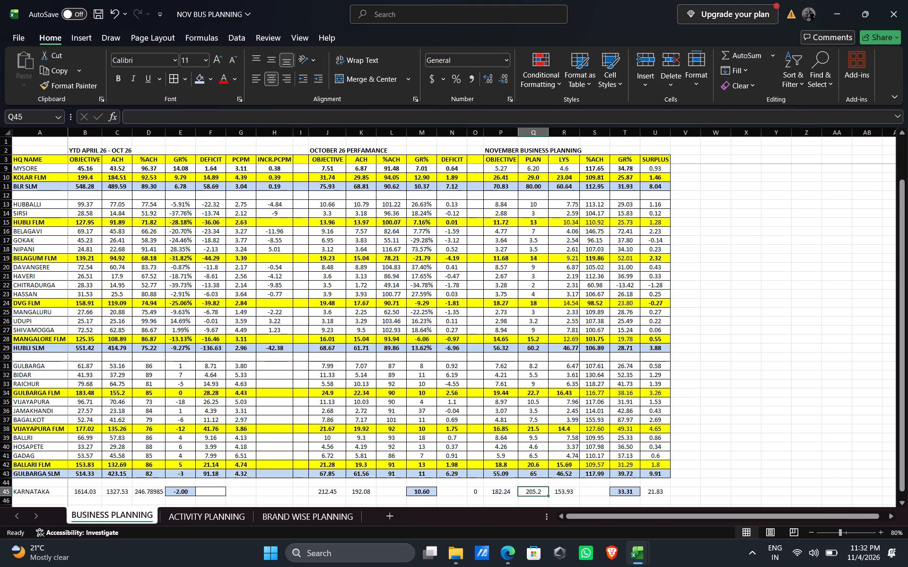
{"action": "type", "text": "20"}
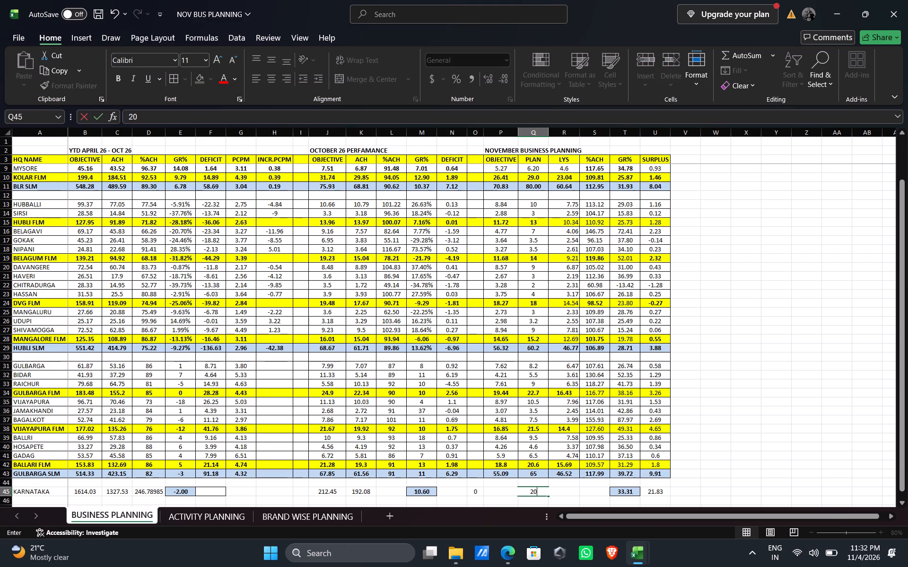
{"action": "key", "text": "5"}
{"action": "key", "text": "Down"}
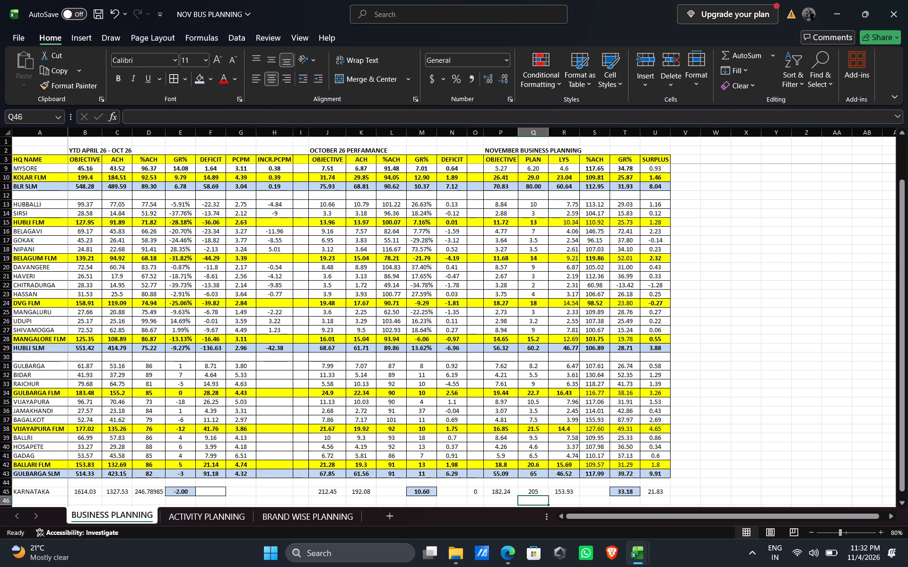
{"action": "key", "text": "Up"}
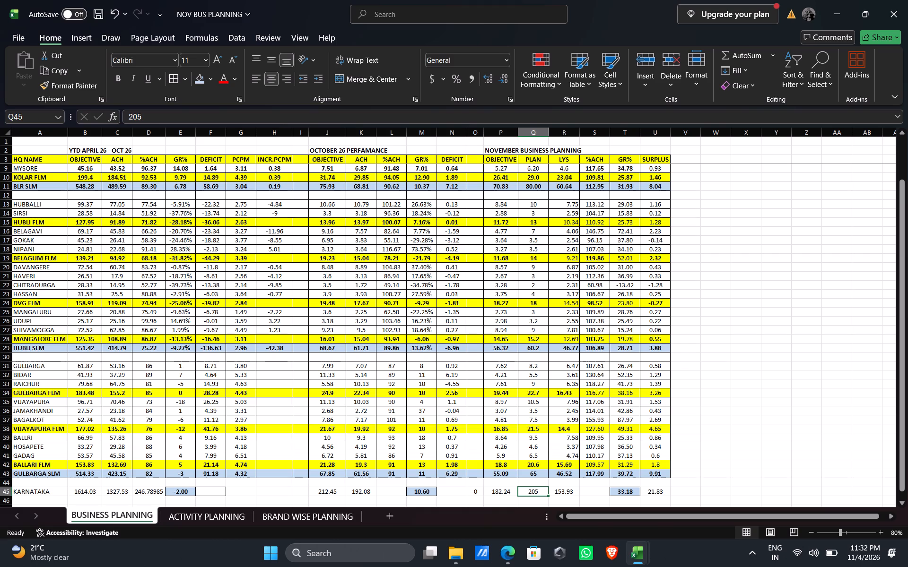
Replace KARNATAKA's YTD %ACH sum with the formula =C45/B45% and format it to two decimal places.
{"action": "left_click", "coordinate": [147, 490]}
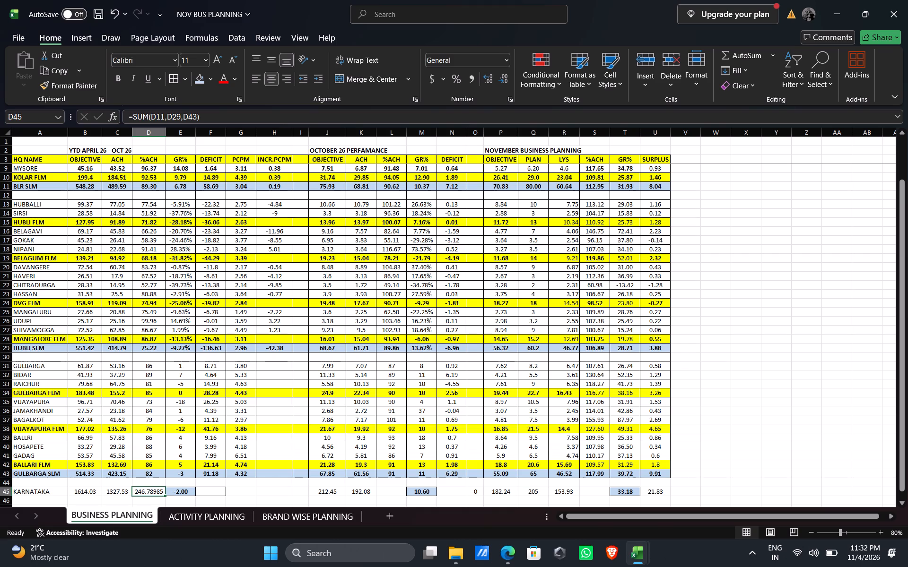
{"action": "key", "text": "Delete"}
{"action": "key", "text": "equal"}
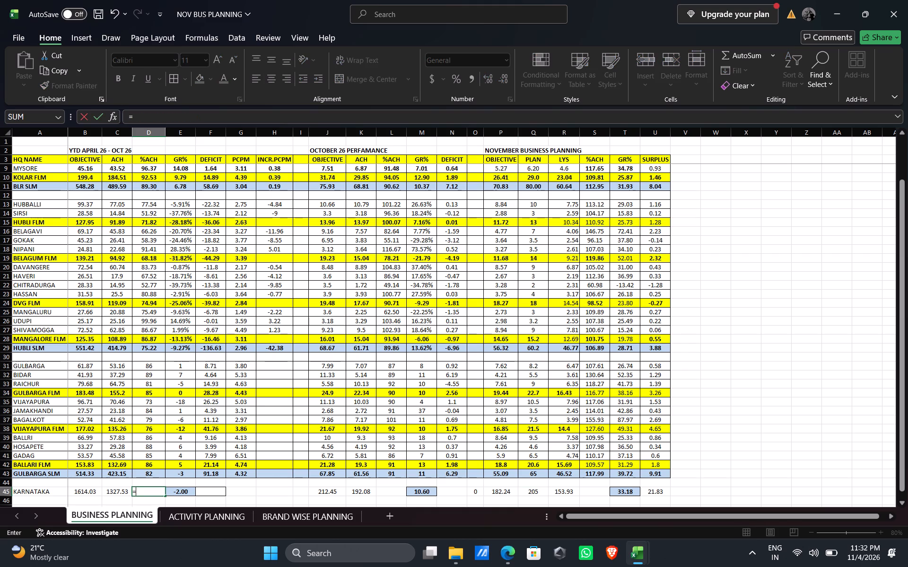
{"action": "type", "text": "C45"}
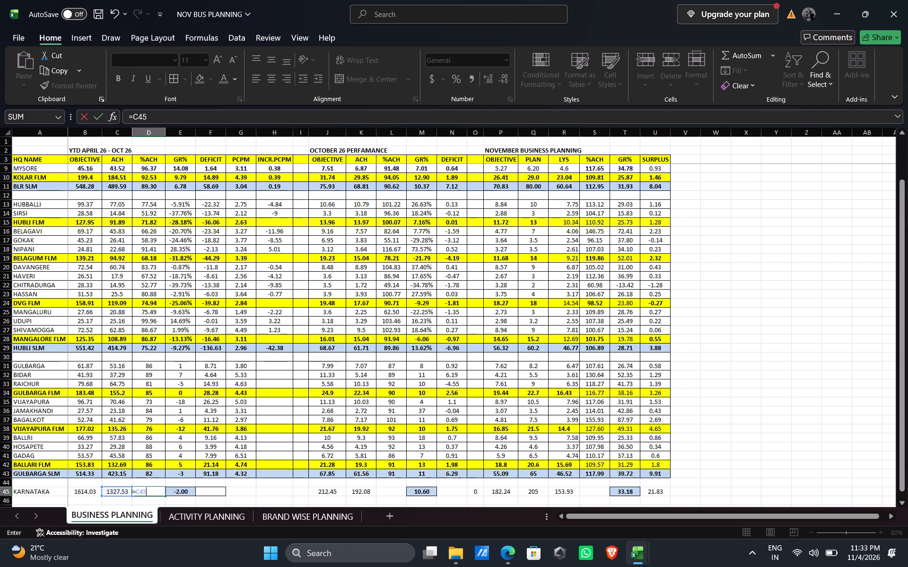
{"action": "key", "text": "slash"}
{"action": "type", "text": "B45"}
{"action": "key", "text": "shift+percent"}
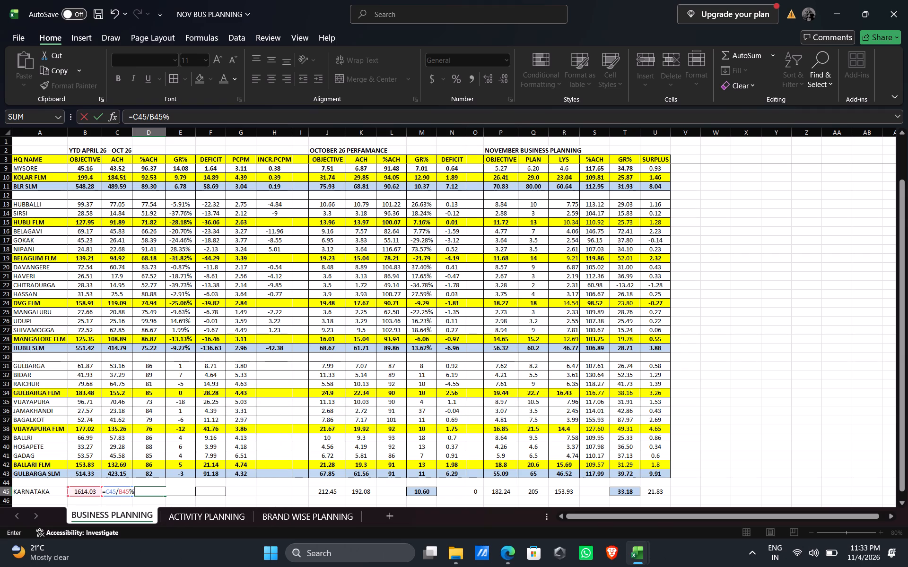
{"action": "key", "text": "Return"}
{"action": "key", "text": "Up"}
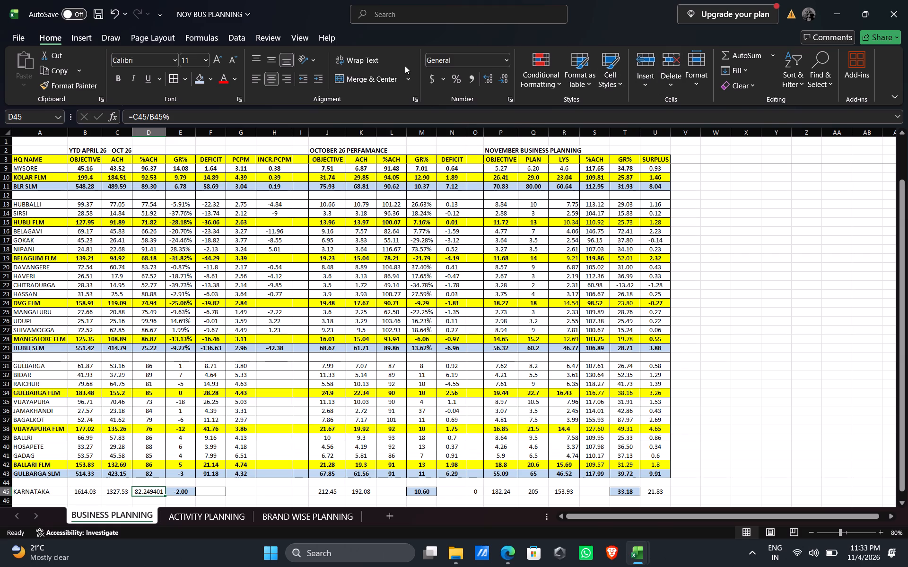
{"action": "double_click", "coordinate": [502, 78]}
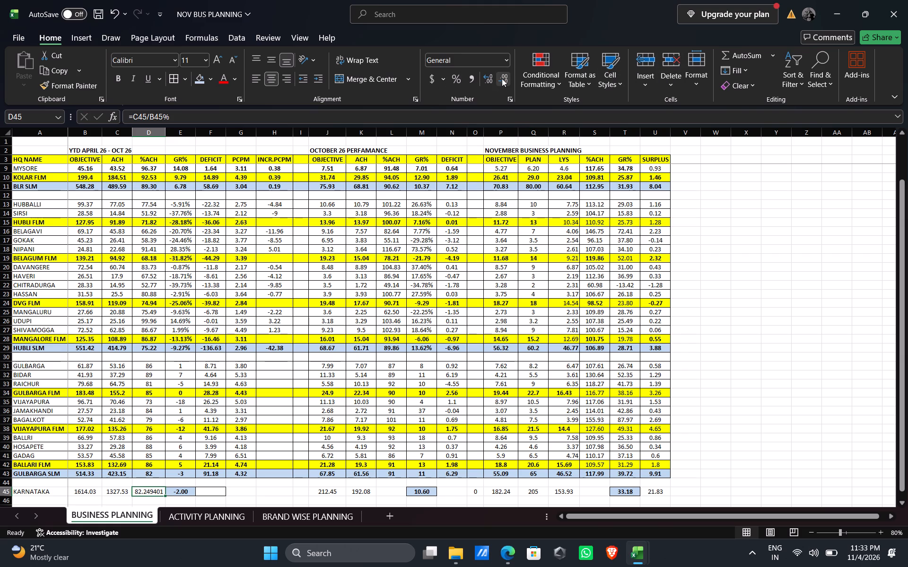
{"action": "left_click", "coordinate": [502, 78]}
{"action": "left_click", "coordinate": [502, 78]}
Enter the formula =B45-C45 in KARNATAKA's YTD DEFICIT cell.
{"action": "left_click", "coordinate": [213, 494]}
{"action": "key", "text": "equal"}
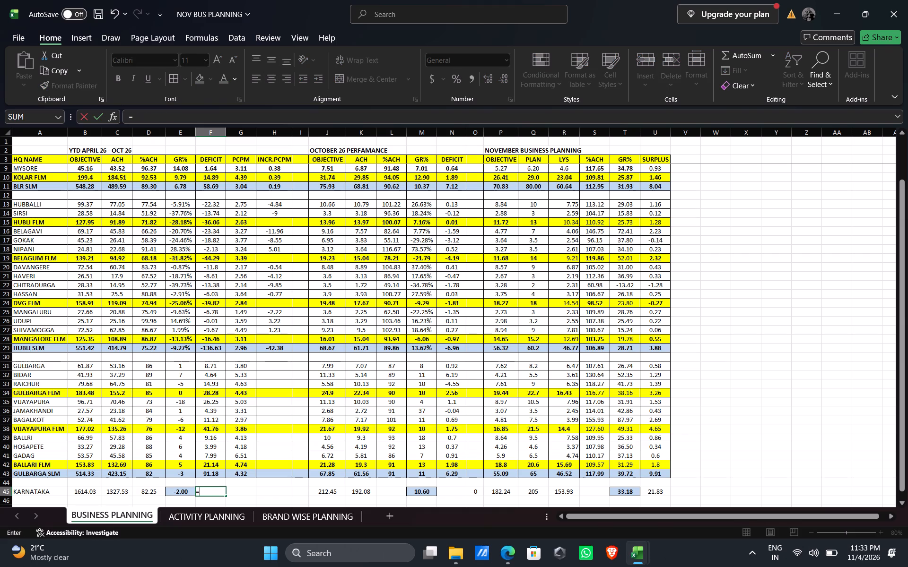
{"action": "type", "text": "B45"}
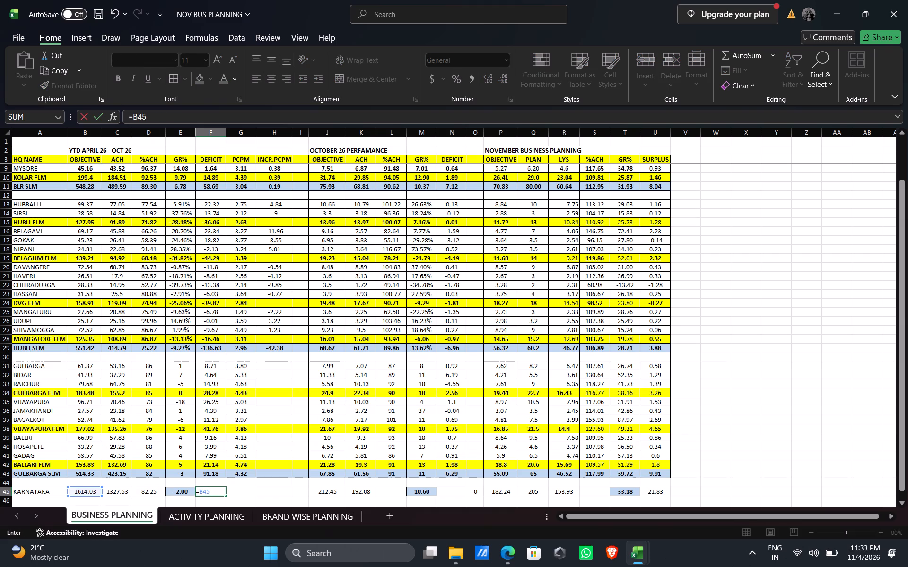
{"action": "key", "text": "minus"}
{"action": "type", "text": "C45"}
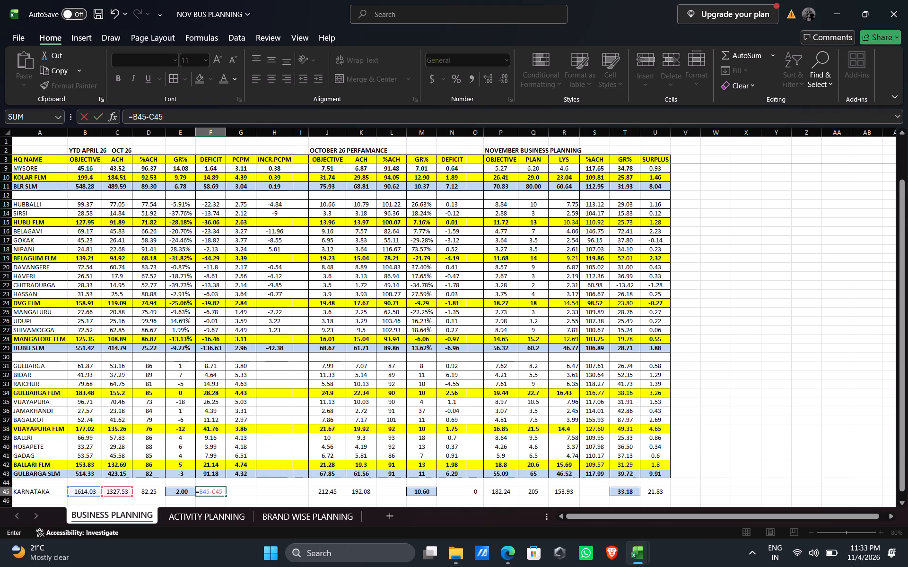
{"action": "key", "text": "Return"}
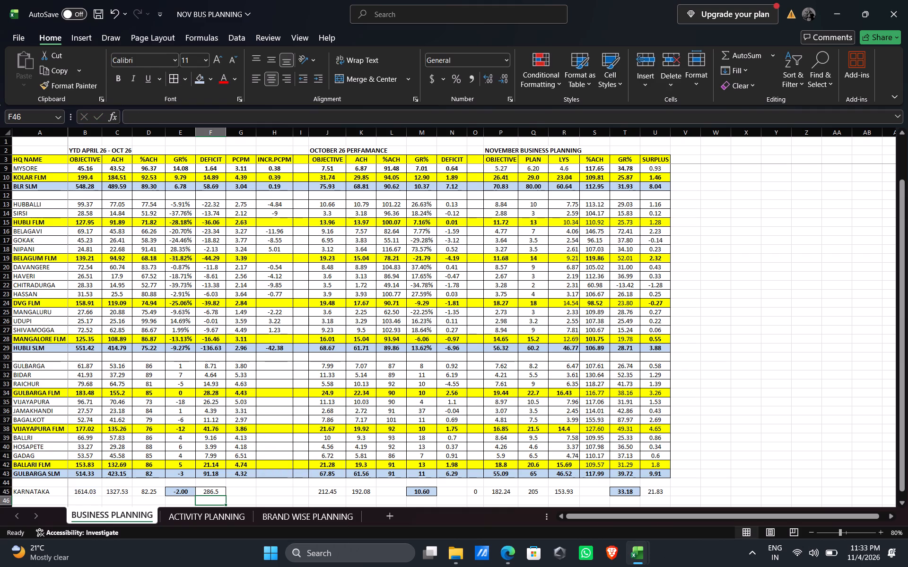
{"action": "key", "text": "Up"}
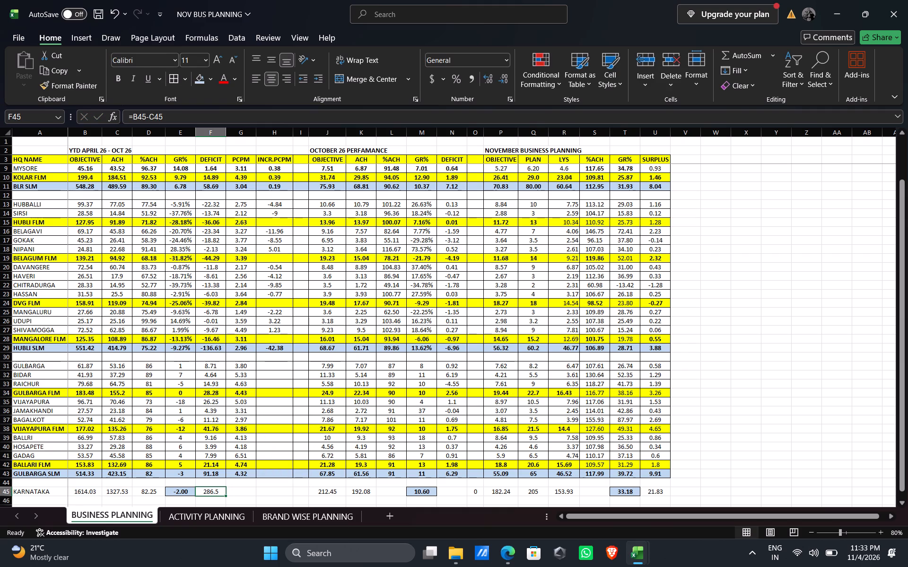
Enter 3.33 as KARNATAKA's YTD PCPM and -0.06 as its INCR.PCPM.
{"action": "left_click", "coordinate": [239, 493]}
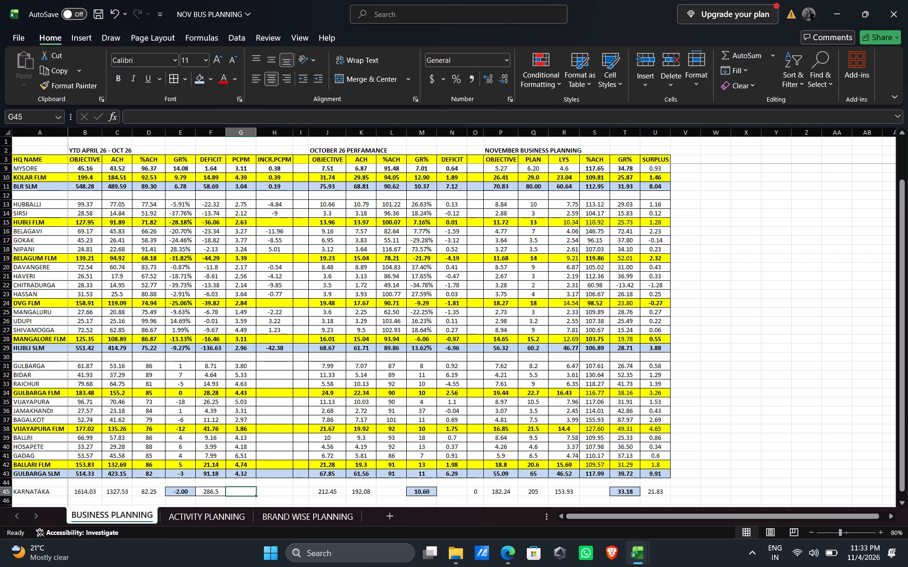
{"action": "type", "text": "3.33"}
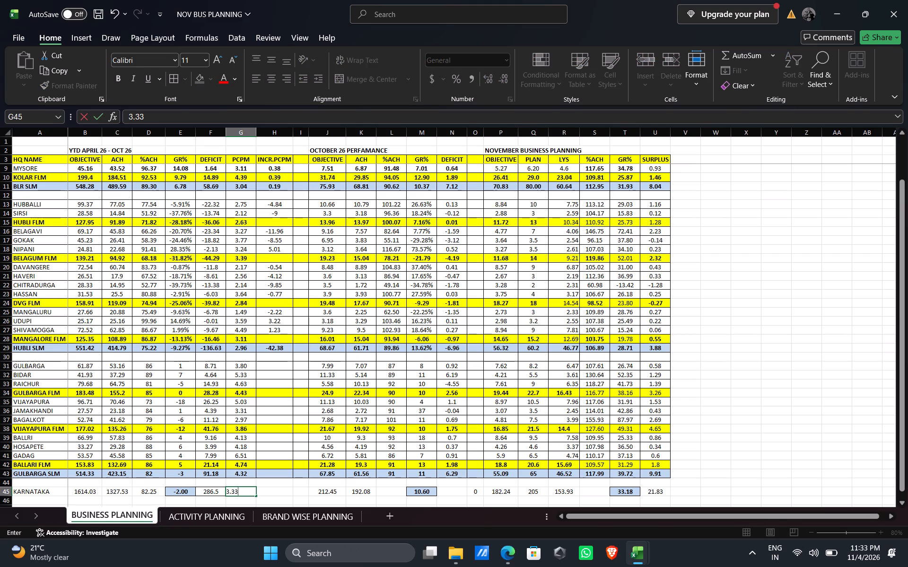
{"action": "key", "text": "Right"}
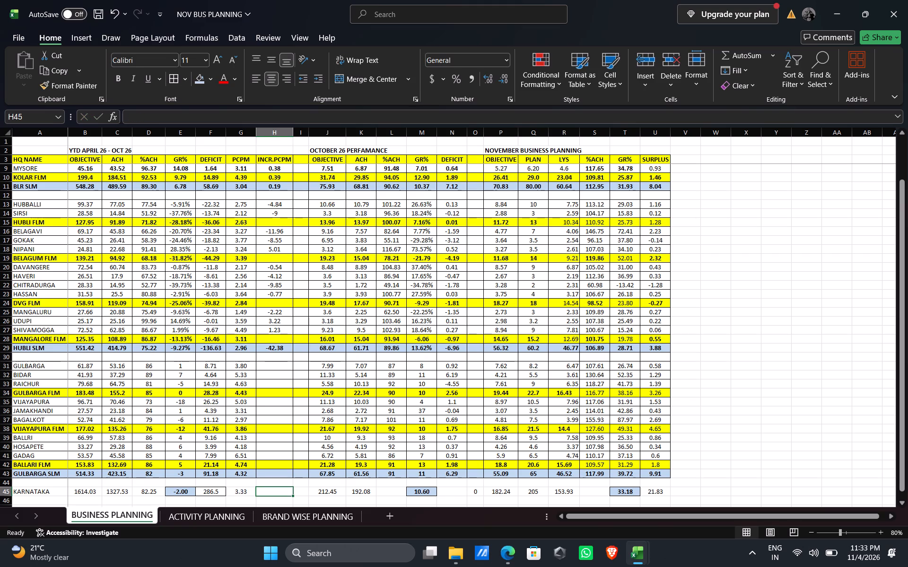
{"action": "type", "text": "-."}
{"action": "type", "text": "06"}
{"action": "key", "text": "Down"}
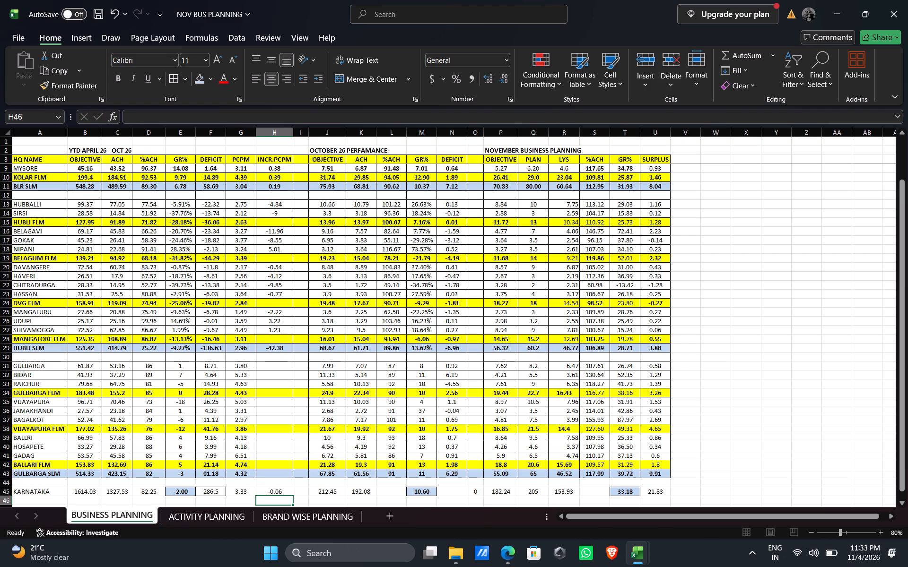
{"action": "key", "text": "Up"}
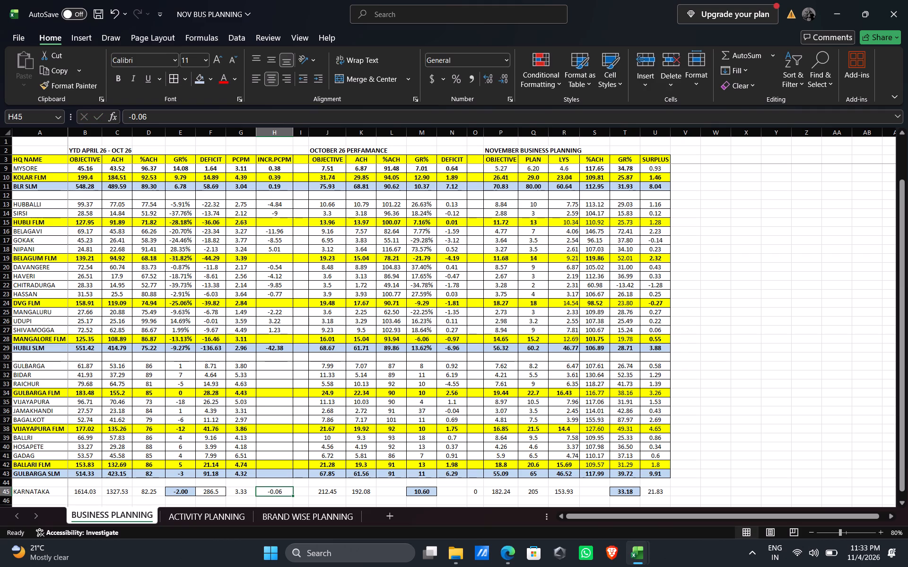
Copy KARNATAKA's YTD %ACH formula into its October %ACH cell so it reads =K45/J45%.
{"action": "key", "text": "Right"}
{"action": "key", "text": "Right"}
{"action": "key", "text": "Right"}
{"action": "key", "text": "Right"}
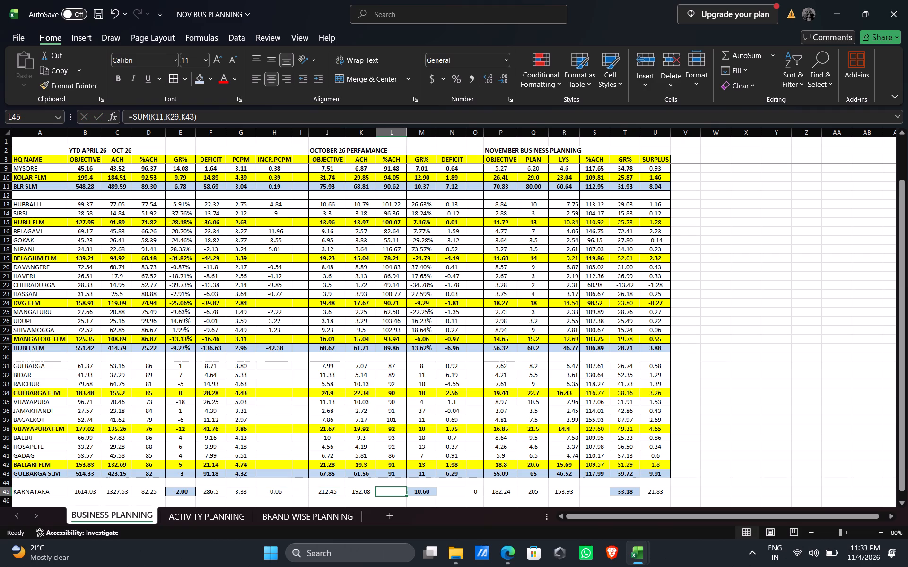
{"action": "left_click", "coordinate": [154, 491]}
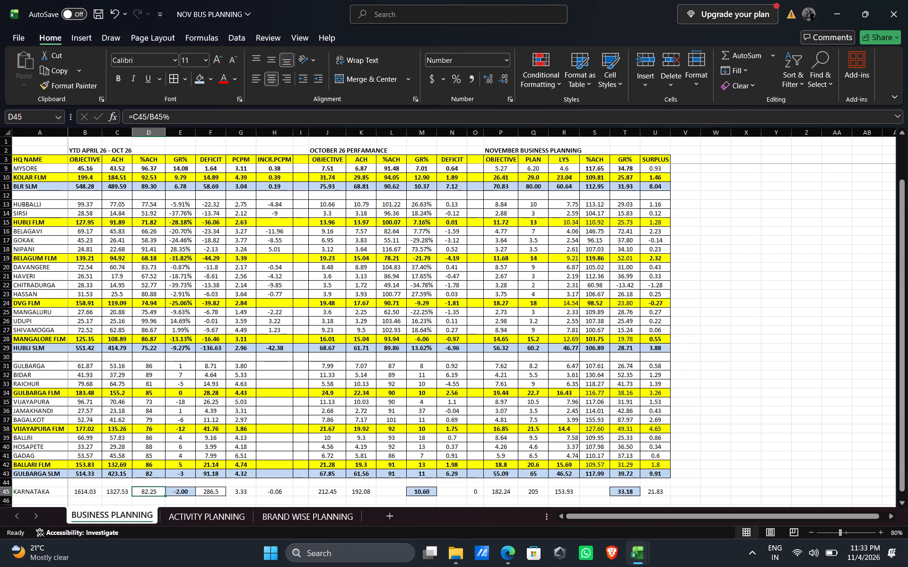
{"action": "key", "text": "ctrl+c"}
{"action": "left_click", "coordinate": [385, 494]}
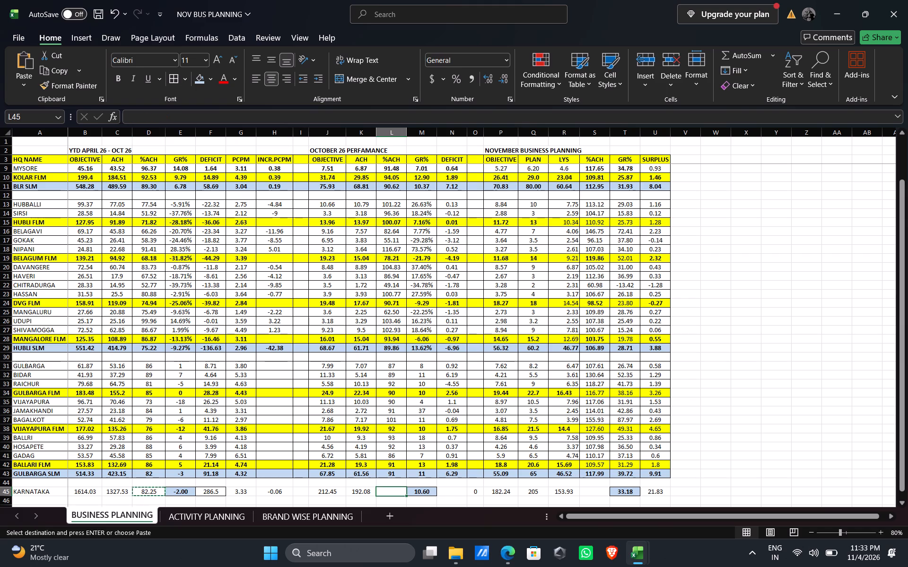
{"action": "key", "text": "ctrl+v"}
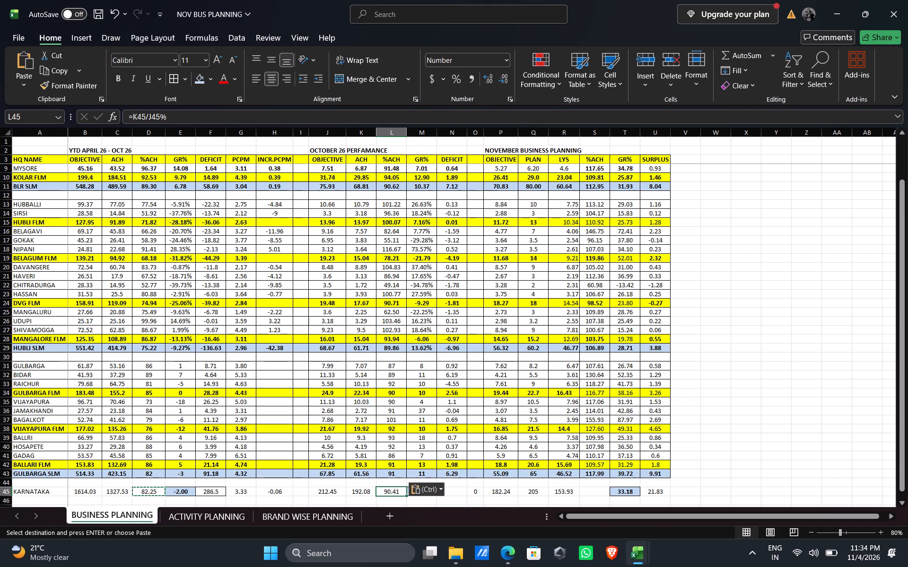
Reuse the copied %ACH cell for KARNATAKA's November %ACH and change its formula to =Q45/P45%.
{"action": "left_click", "coordinate": [590, 492]}
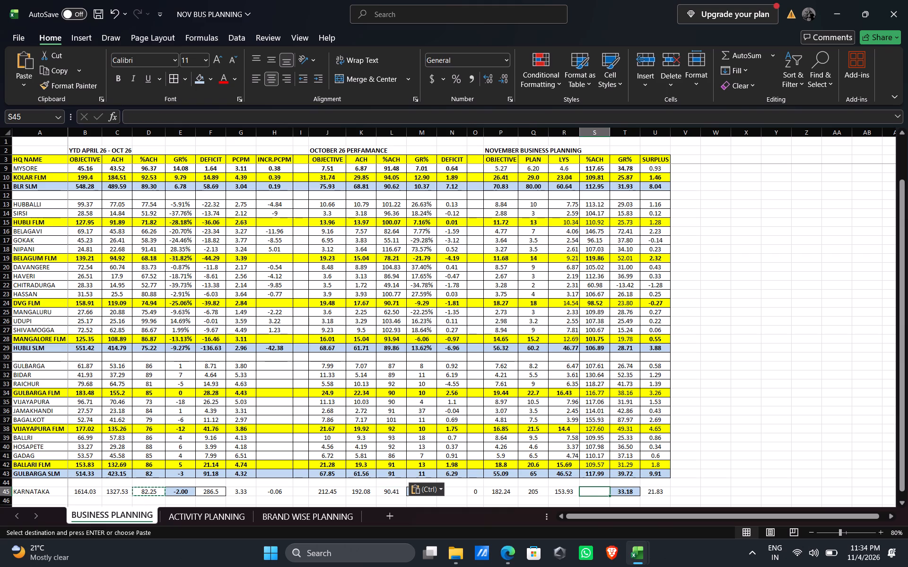
{"action": "key", "text": "ctrl+v"}
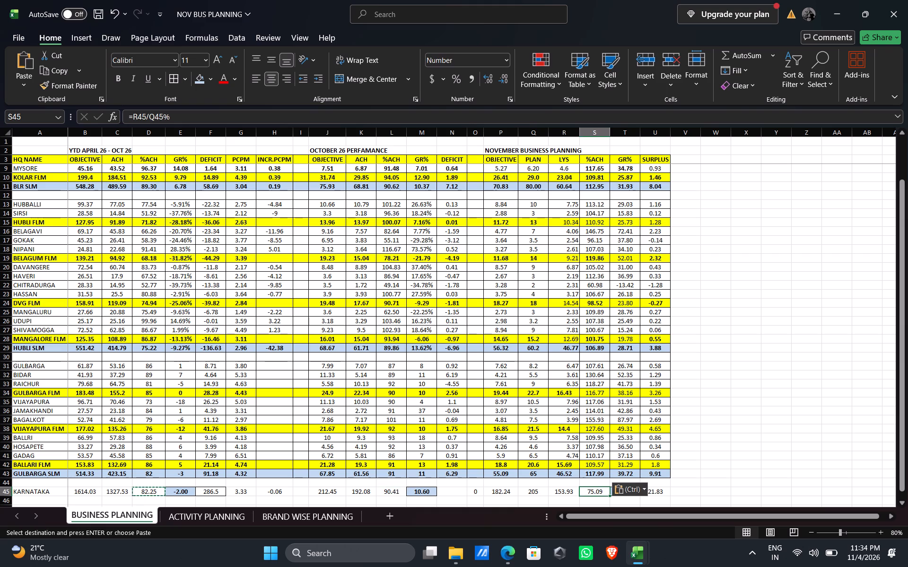
{"action": "left_click", "coordinate": [593, 492]}
{"action": "key", "text": "equal"}
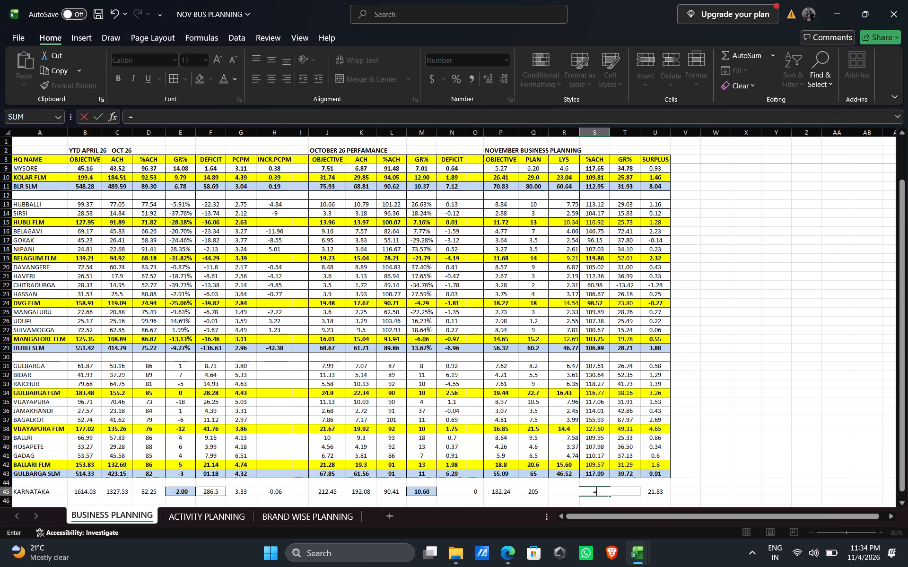
{"action": "type", "text": "Q45"}
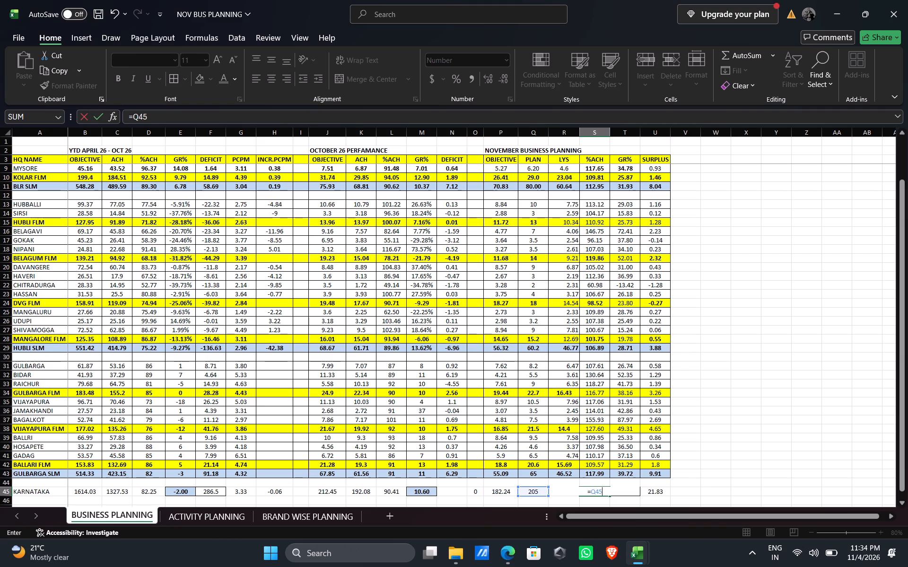
{"action": "type", "text": "/P45%"}
{"action": "key", "text": "Return"}
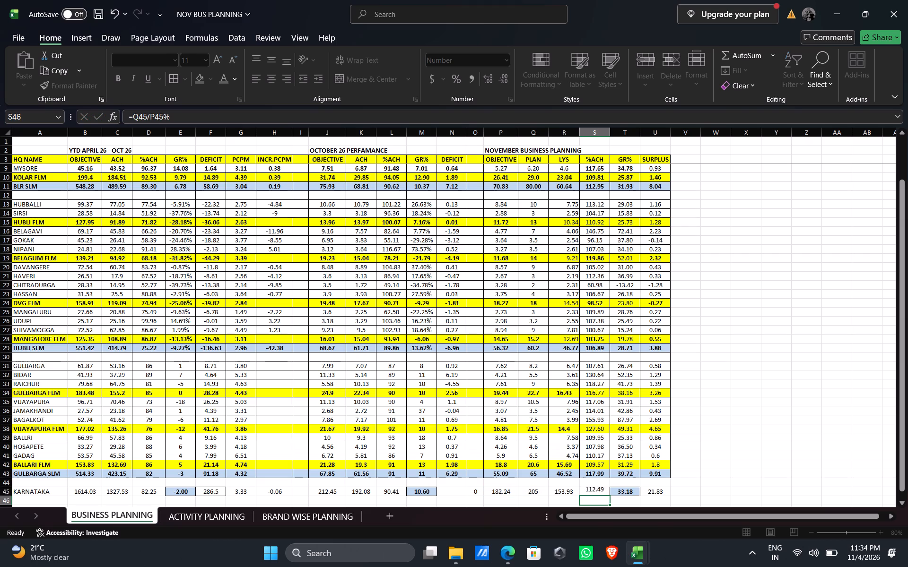
{"action": "key", "text": "Up"}
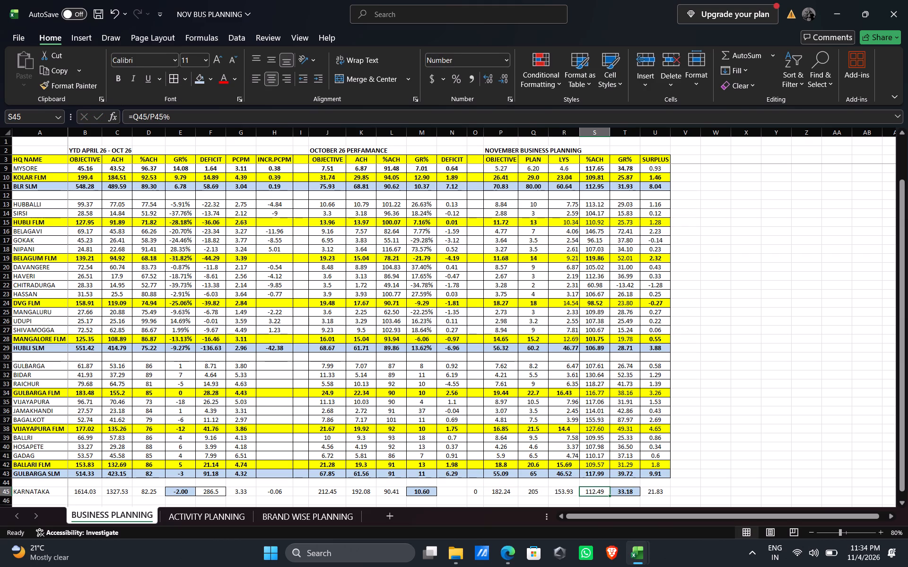
Clear the stray total from the spacer column between the October and November sections in the KARNATAKA row.
{"action": "left_click", "coordinate": [479, 491]}
{"action": "key", "text": "BackSpace"}
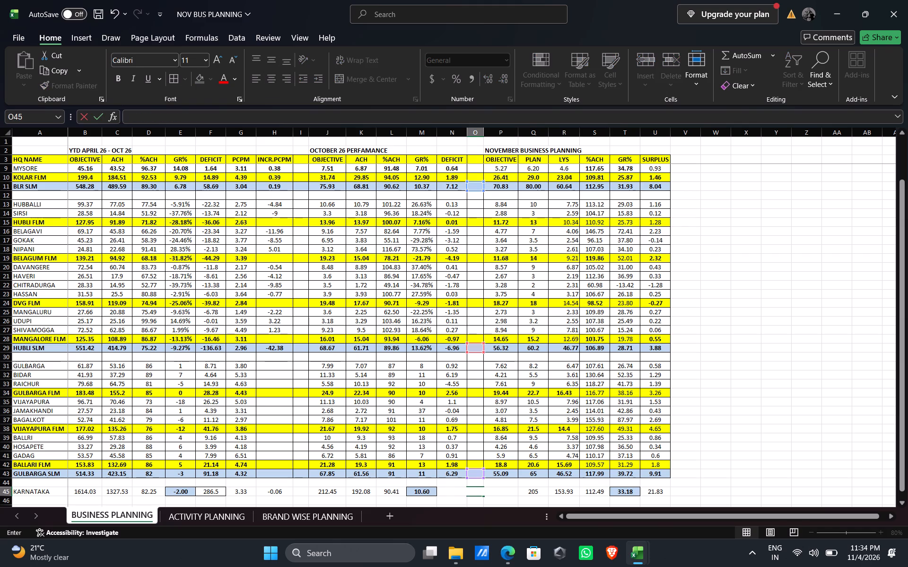
{"action": "key", "text": "Down"}
Enter the formula =K45-J45 in KARNATAKA's October DEFICIT cell.
{"action": "key", "text": "Left"}
{"action": "key", "text": "Up"}
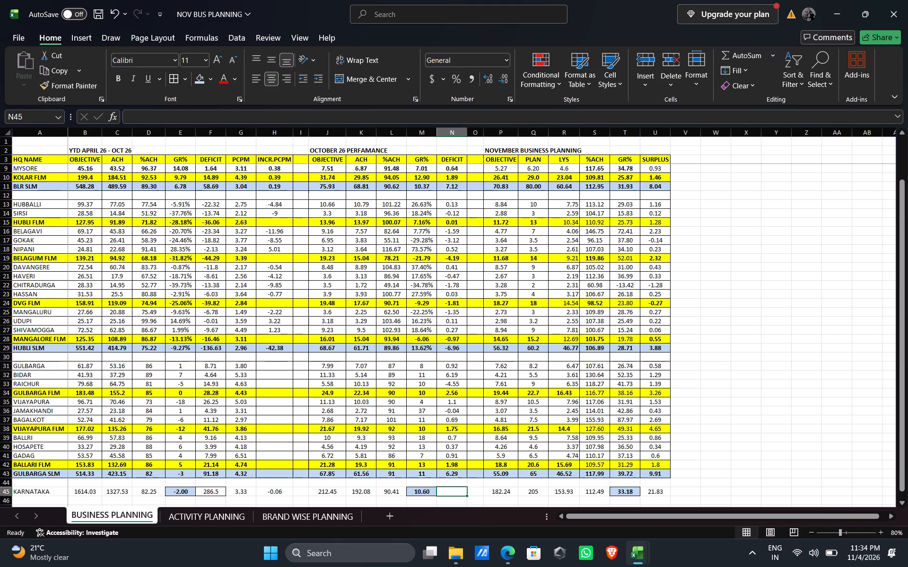
{"action": "key", "text": "equal"}
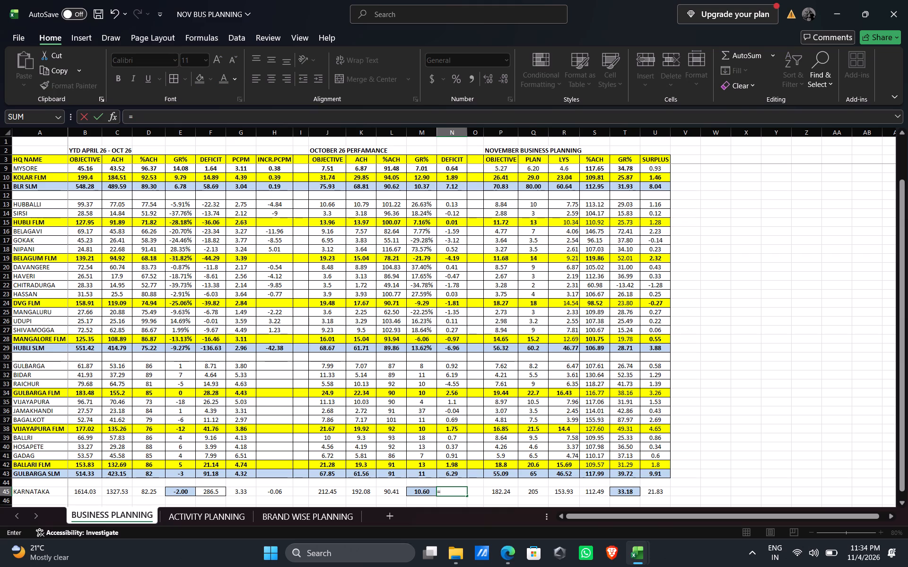
{"action": "type", "text": "K45"}
{"action": "key", "text": "minus"}
{"action": "type", "text": "J45"}
{"action": "key", "text": "Return"}
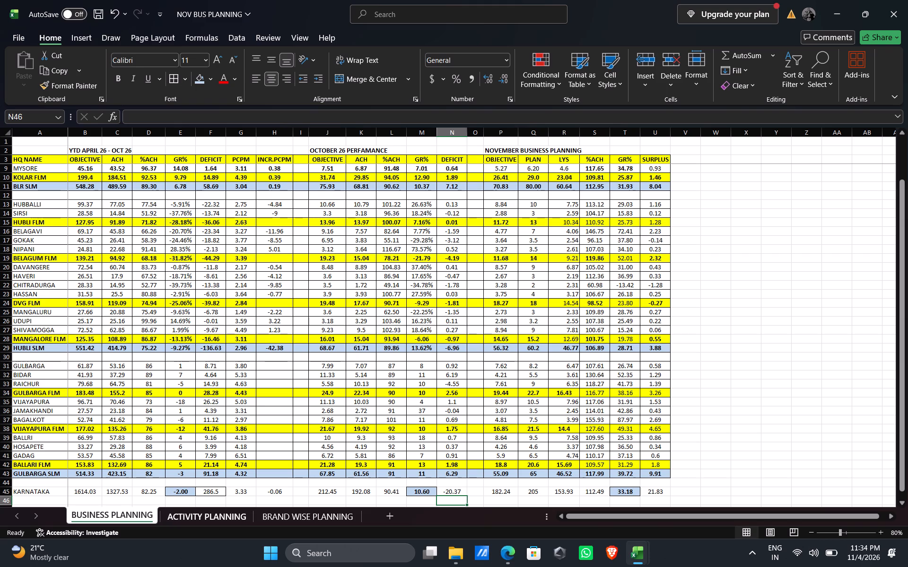
Format the KARNATAKA row from its name through SURPLUS with Orange, Accent 2, Lighter 60% fill, borders and bold text.
{"action": "left_click_drag", "start_coordinate": [28, 491], "coordinate": [646, 489]}
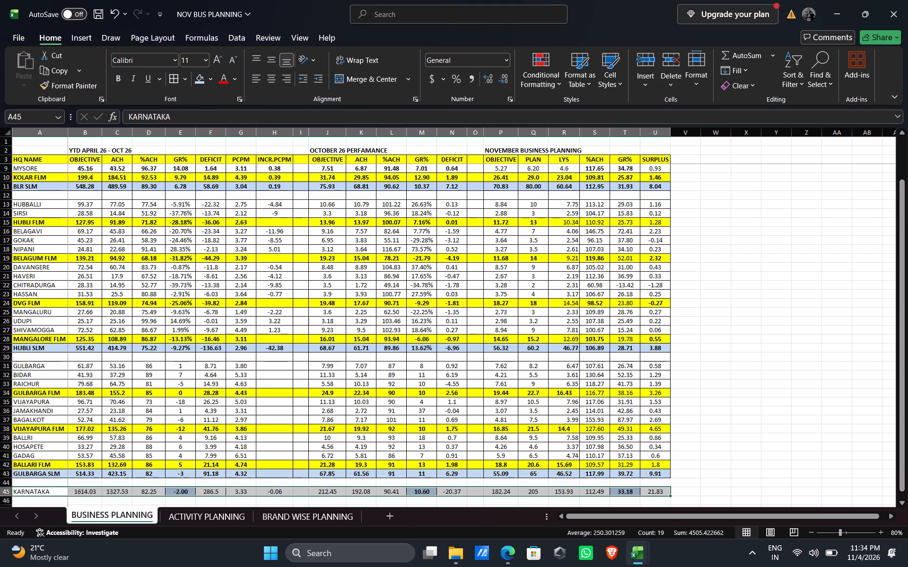
{"action": "left_click", "coordinate": [199, 82]}
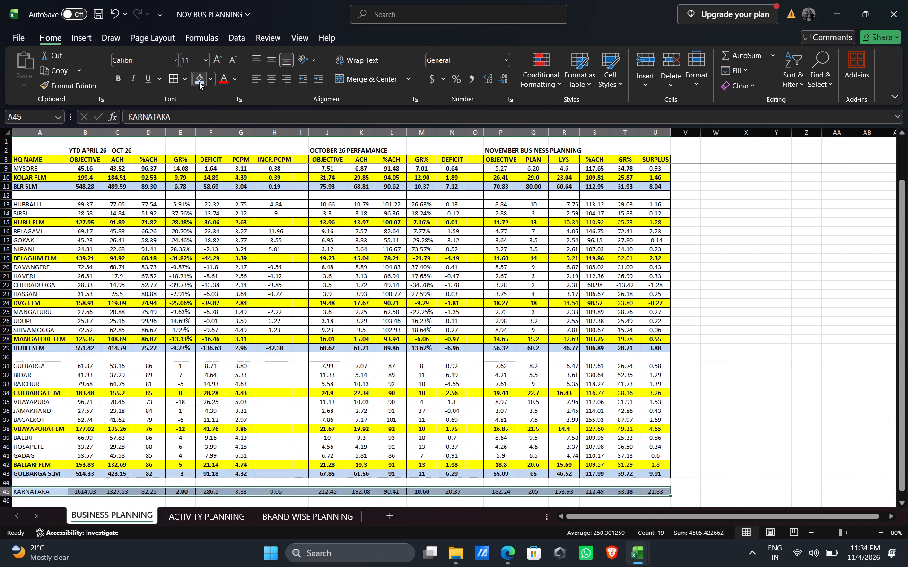
{"action": "left_click", "coordinate": [211, 79]}
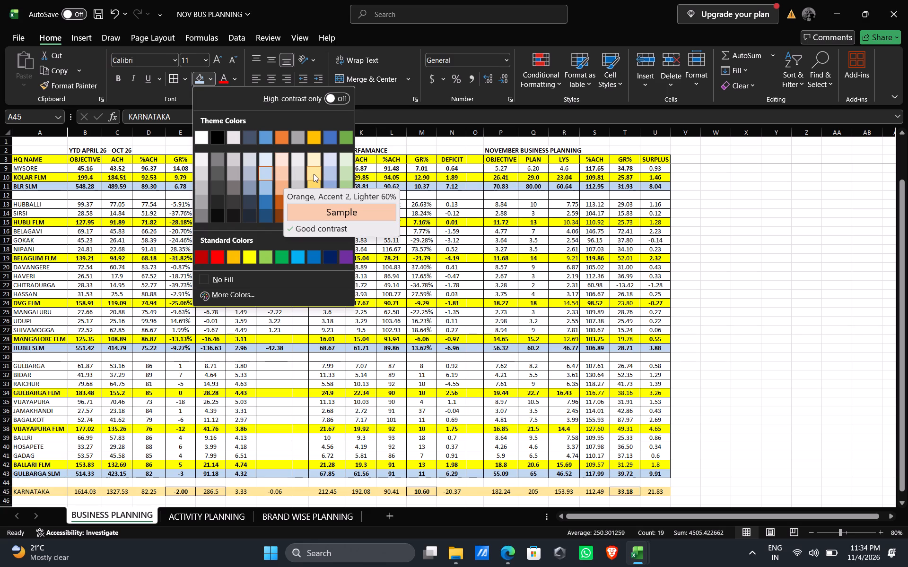
{"action": "left_click", "coordinate": [280, 174]}
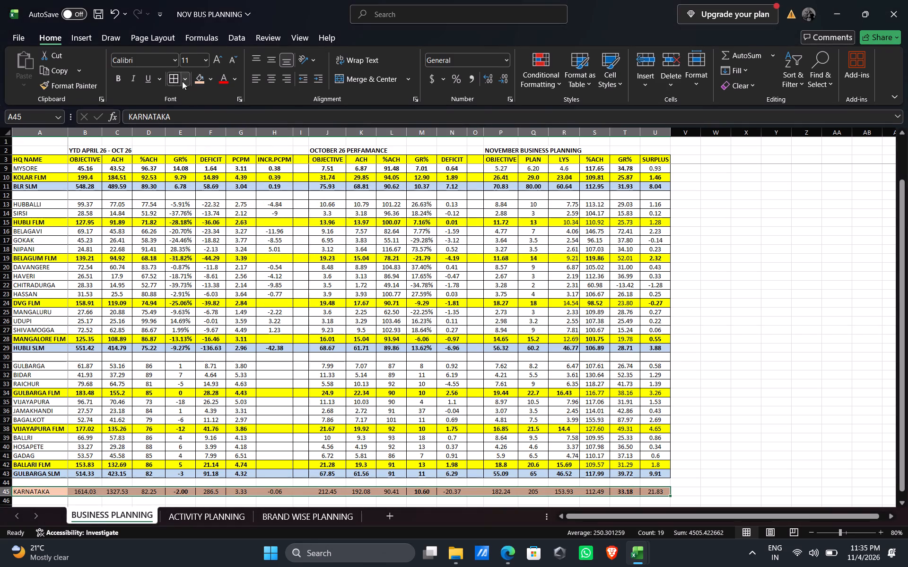
{"action": "left_click", "coordinate": [174, 74]}
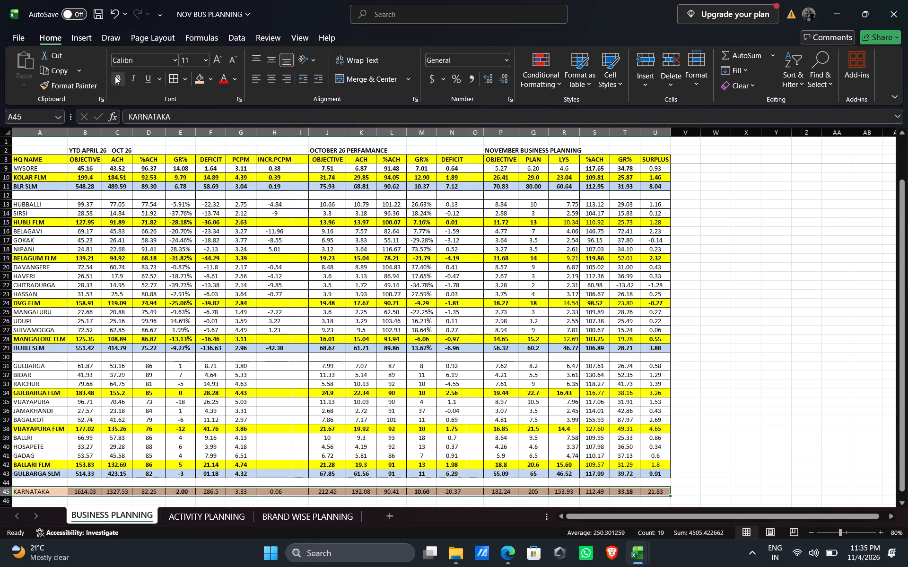
{"action": "left_click", "coordinate": [115, 76]}
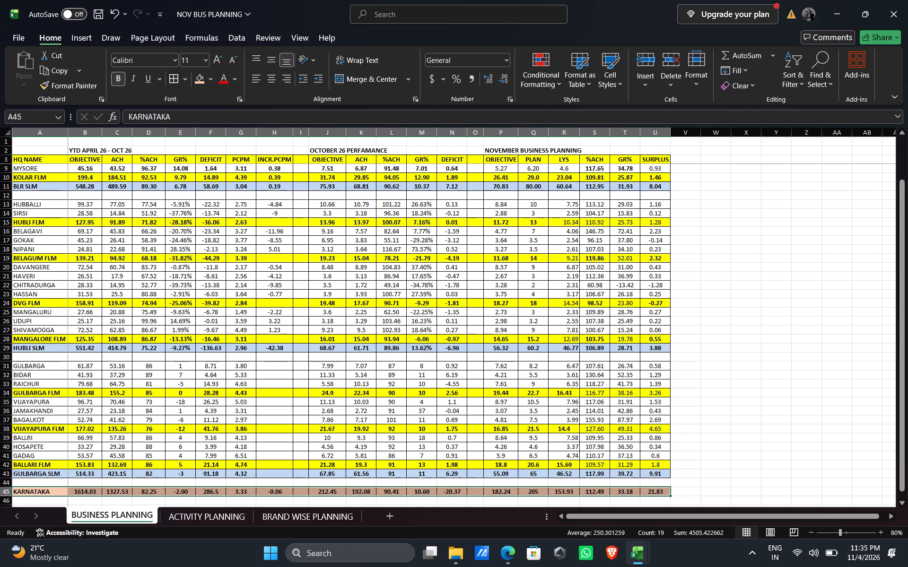
Make rows 3 to 45 slightly taller, from the HQ NAME header row through the KARNATAKA row.
{"action": "left_click", "coordinate": [2, 494]}
{"action": "left_click_drag", "start_coordinate": [1, 491], "coordinate": [9, 255]}
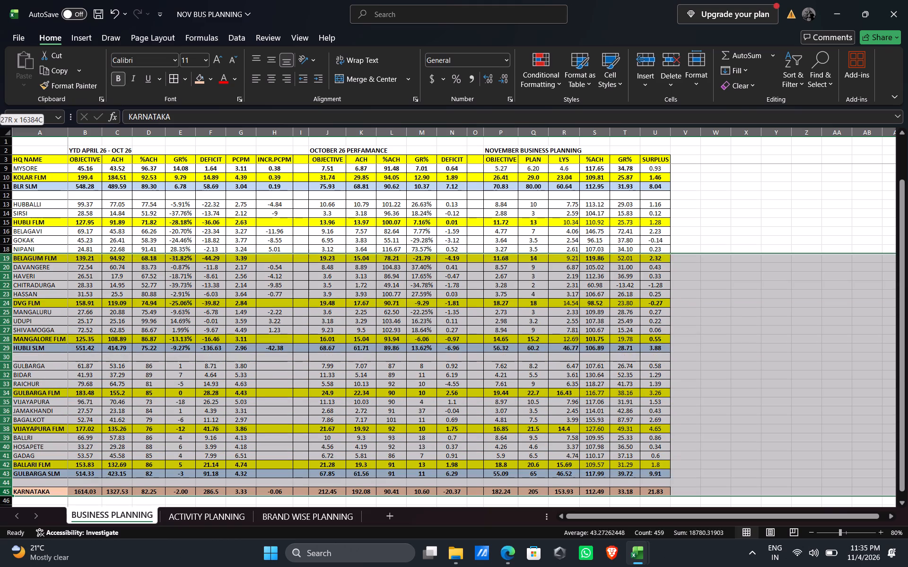
{"action": "left_click_drag", "start_coordinate": [9, 255], "coordinate": [7, 156]}
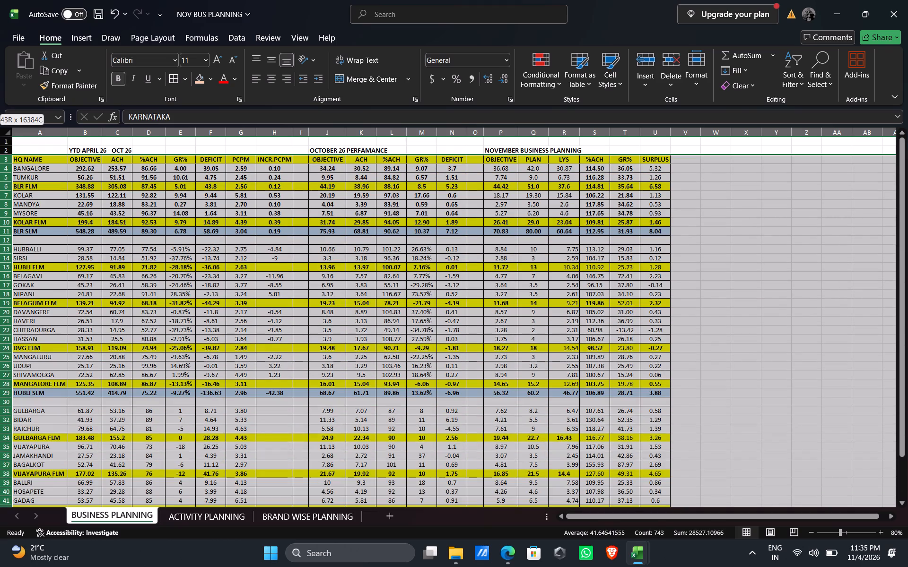
{"action": "left_click_drag", "start_coordinate": [7, 156], "coordinate": [6, 156]}
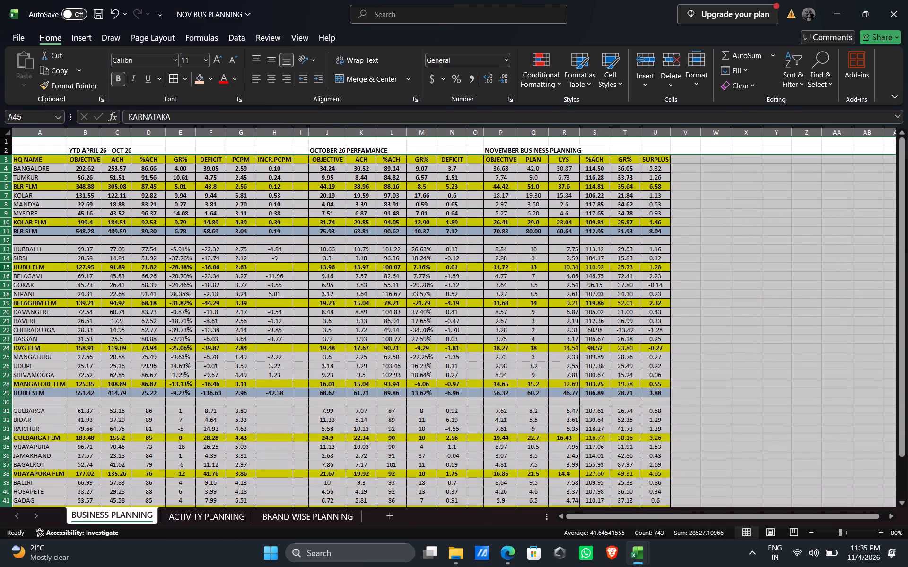
{"action": "left_click", "coordinate": [9, 407]}
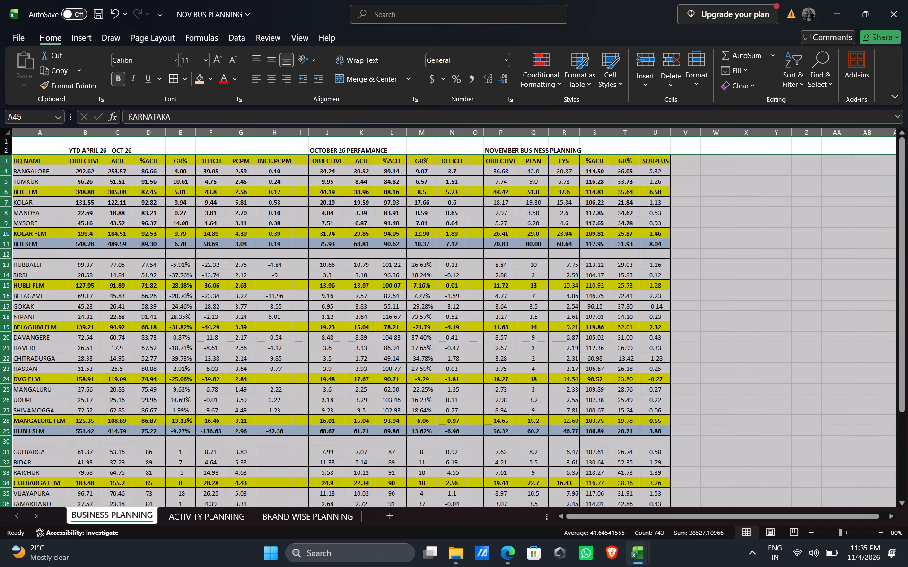
Make all the text in rows 3 to 45 bold.
{"action": "left_click", "coordinate": [119, 77]}
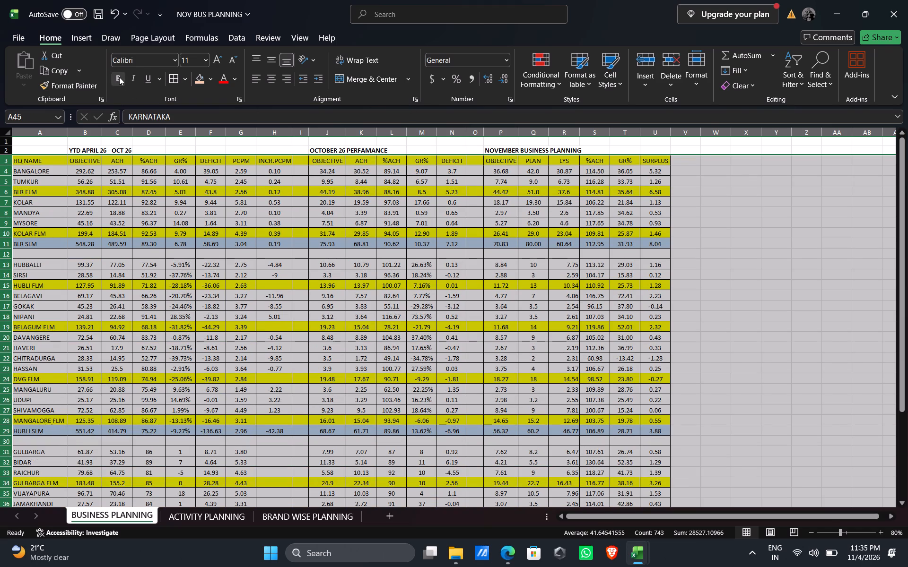
{"action": "left_click", "coordinate": [119, 77]}
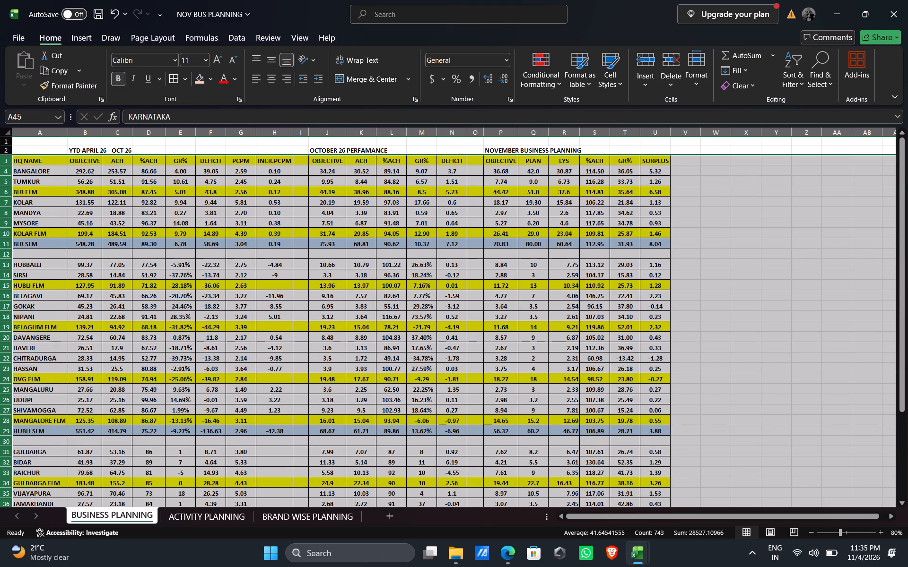
Hide the INCR.PCPM column in the YTD section.
{"action": "left_click", "coordinate": [272, 130]}
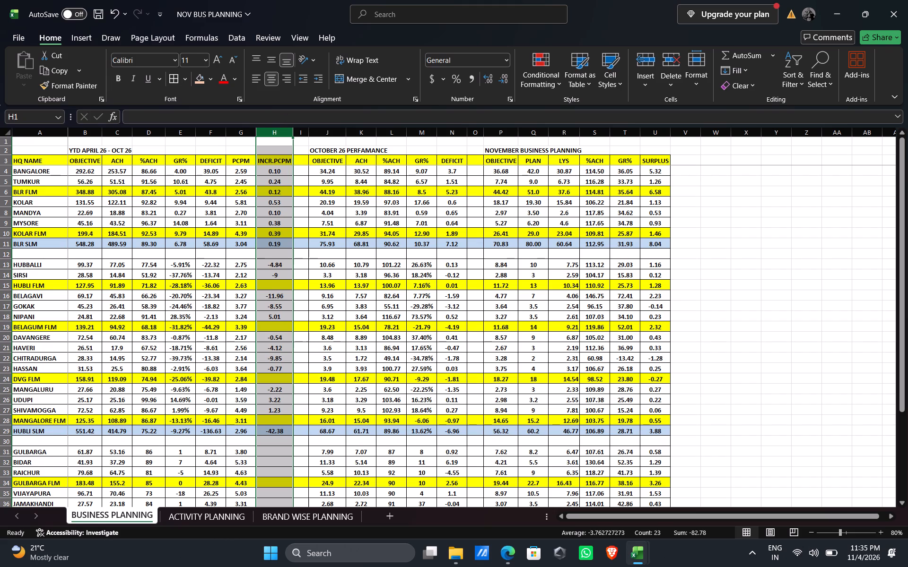
{"action": "right_click", "coordinate": [272, 130]}
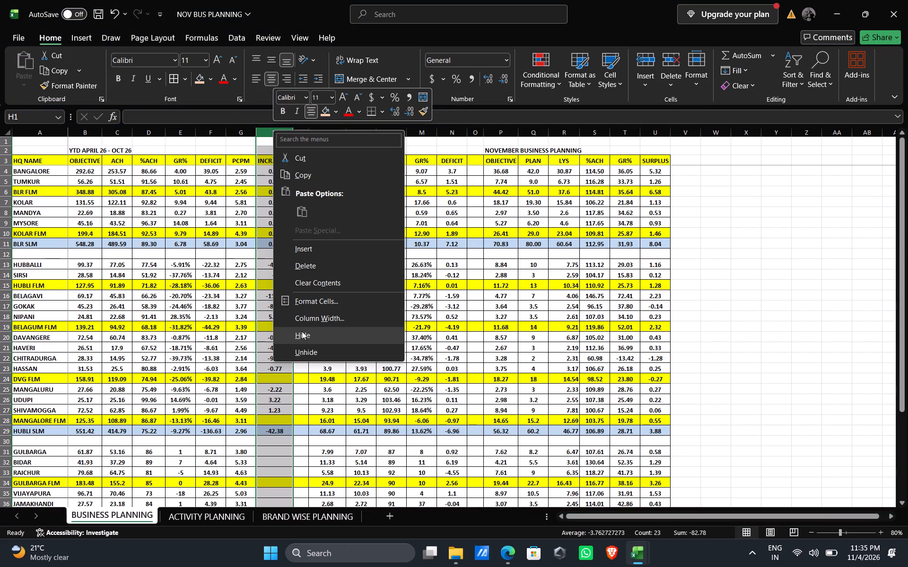
{"action": "left_click", "coordinate": [302, 331]}
{"action": "left_click", "coordinate": [741, 259]}
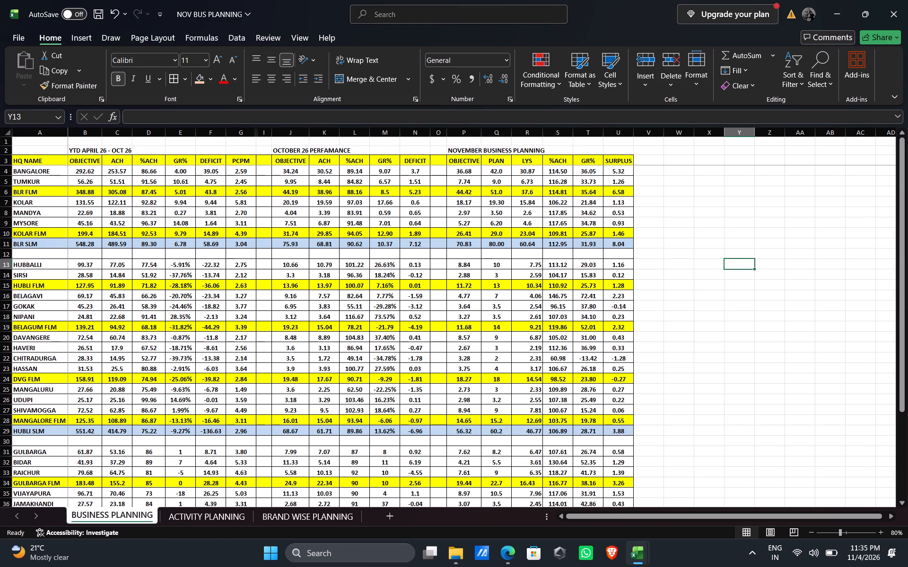
Set the text of the whole planning table, from the HQ NAME header row through the KARNATAKA row, to Calibri size 12.
{"action": "left_click_drag", "start_coordinate": [31, 161], "coordinate": [608, 170]}
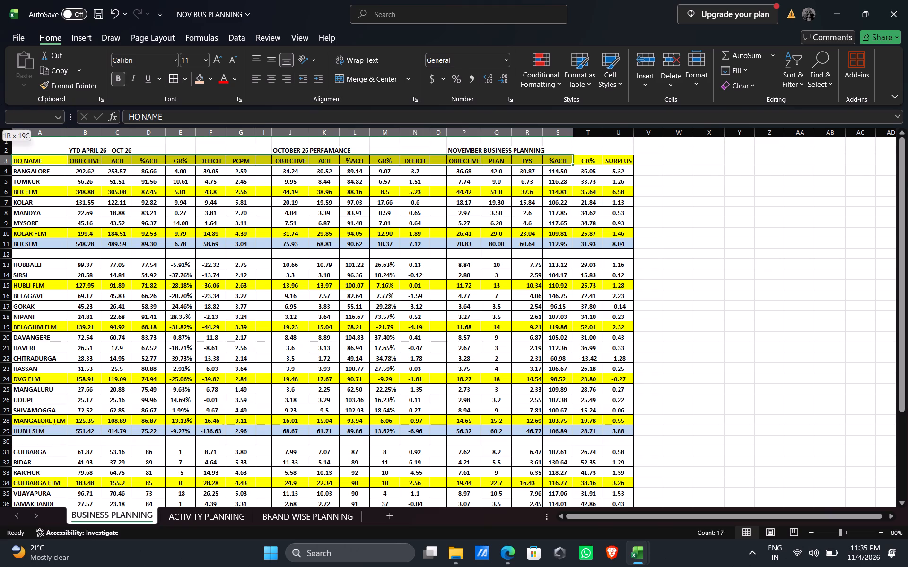
{"action": "left_click_drag", "start_coordinate": [608, 170], "coordinate": [629, 507]}
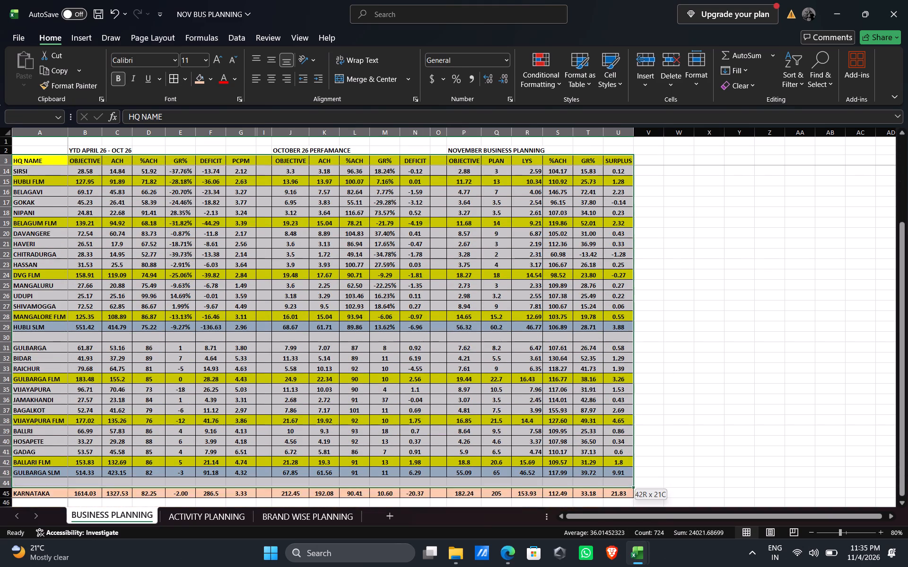
{"action": "left_click_drag", "start_coordinate": [629, 507], "coordinate": [627, 490]}
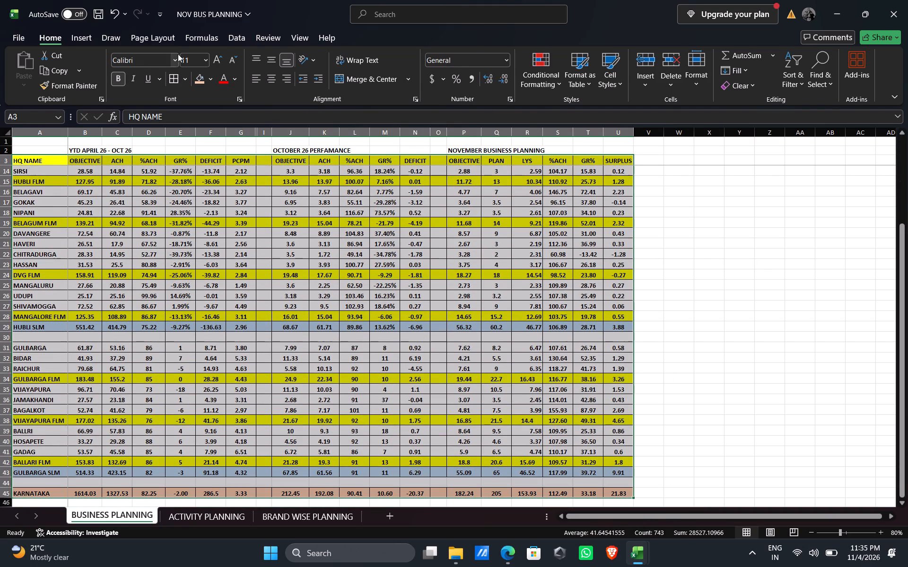
{"action": "left_click", "coordinate": [175, 60]}
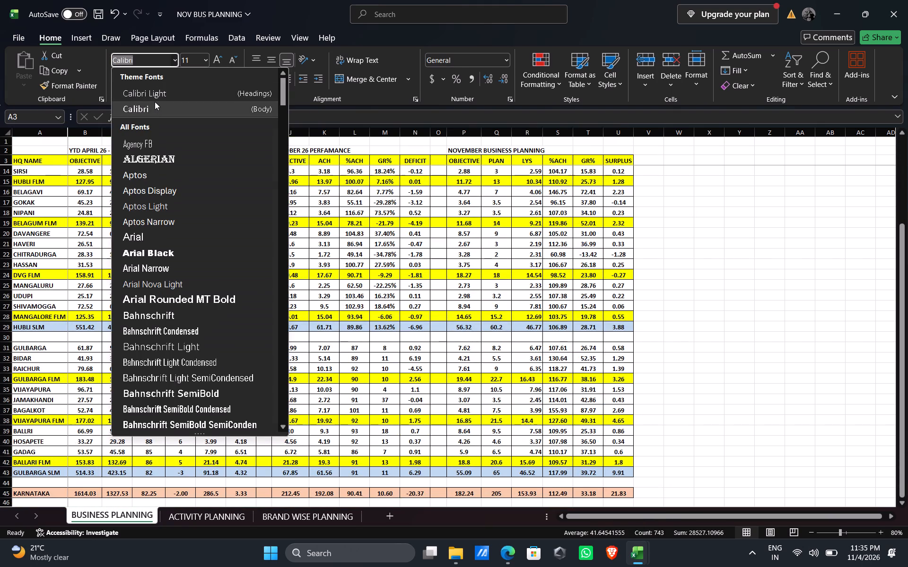
{"action": "left_click", "coordinate": [155, 102]}
{"action": "left_click", "coordinate": [188, 60]}
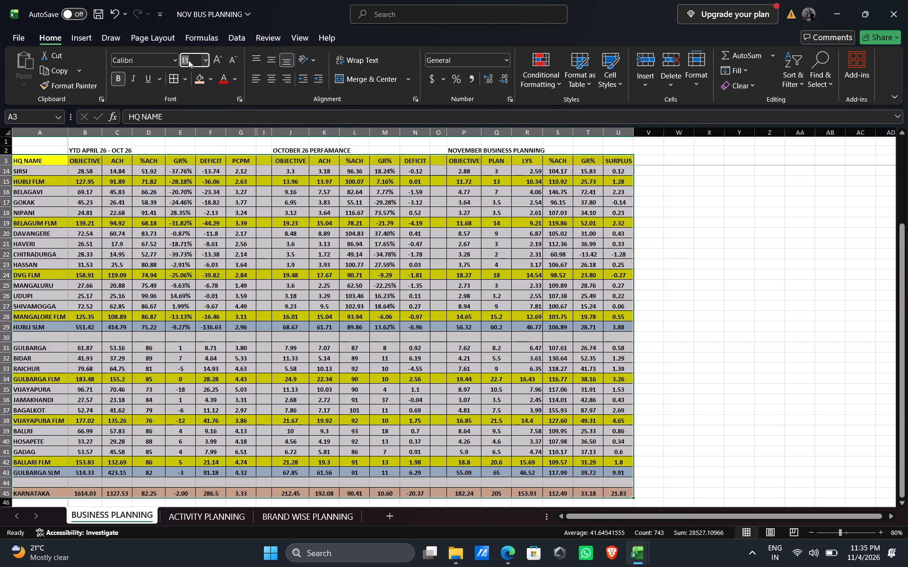
{"action": "type", "text": "12"}
{"action": "key", "text": "Return"}
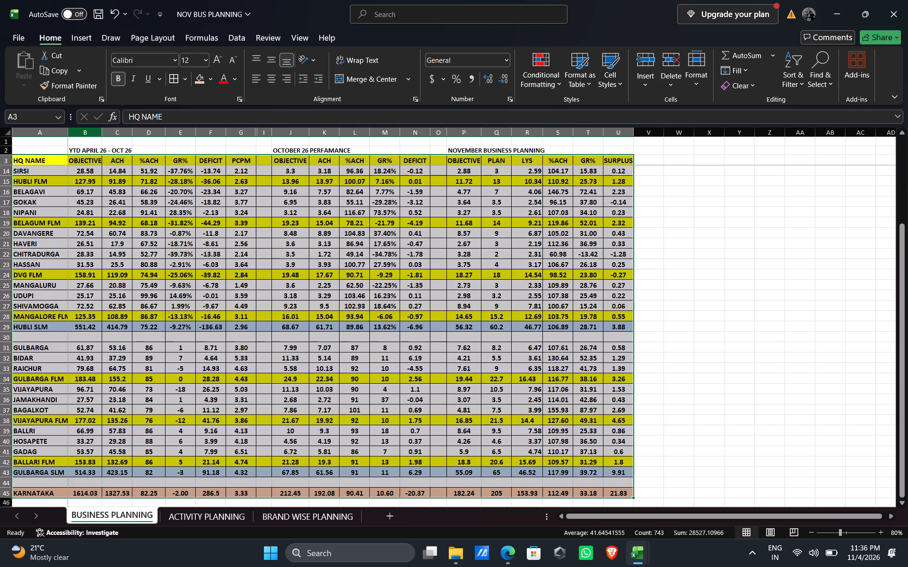
Give columns B through U one equal width.
{"action": "left_click_drag", "start_coordinate": [85, 131], "coordinate": [630, 131]}
{"action": "left_click", "coordinate": [634, 131]}
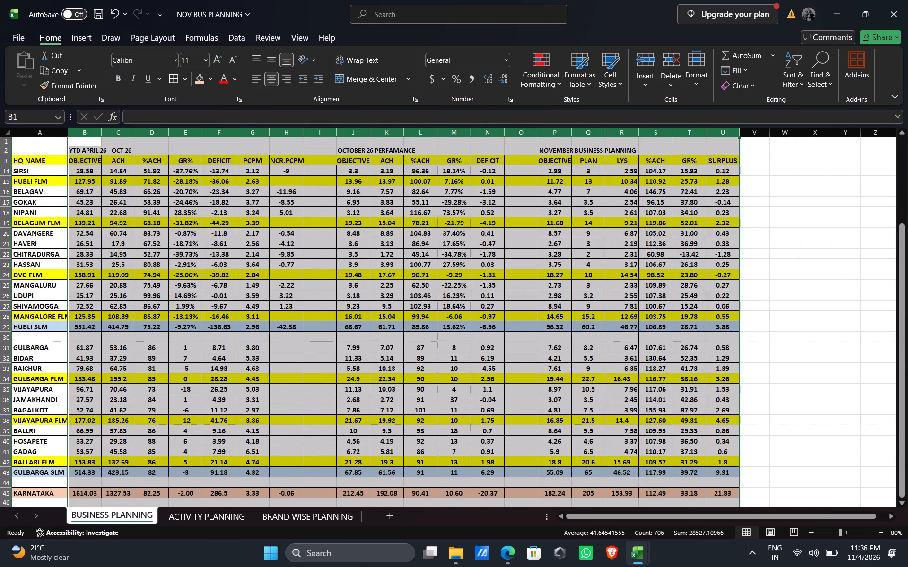
Narrow the blank spacer columns O and I that separate the YTD, October and November sections.
{"action": "left_click", "coordinate": [531, 133]}
{"action": "left_click_drag", "start_coordinate": [539, 132], "coordinate": [523, 132]}
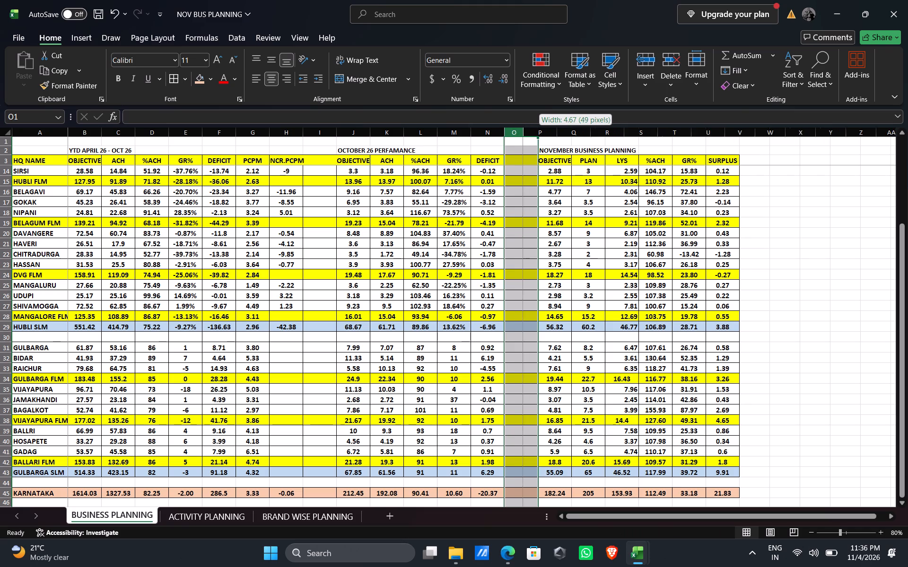
{"action": "left_click_drag", "start_coordinate": [523, 132], "coordinate": [515, 132]}
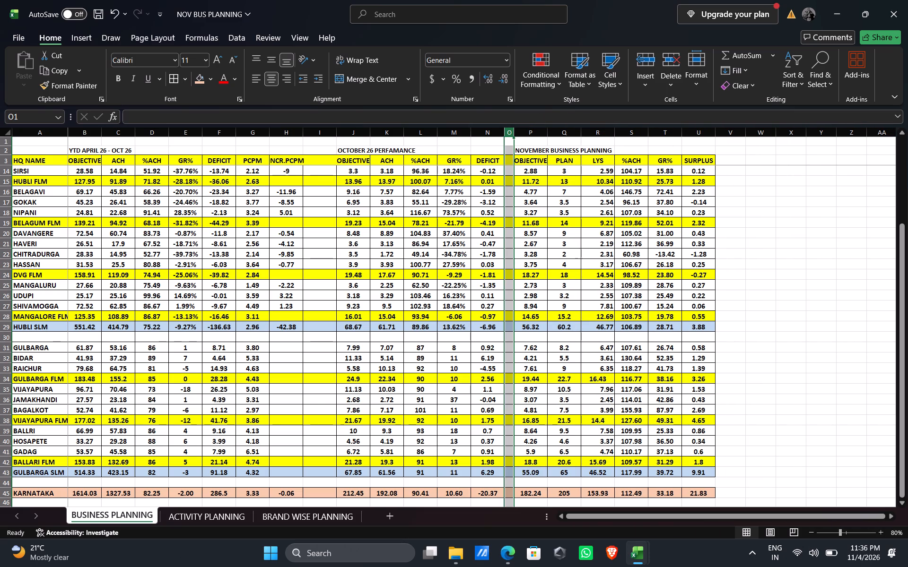
{"action": "left_click_drag", "start_coordinate": [336, 134], "coordinate": [317, 134]}
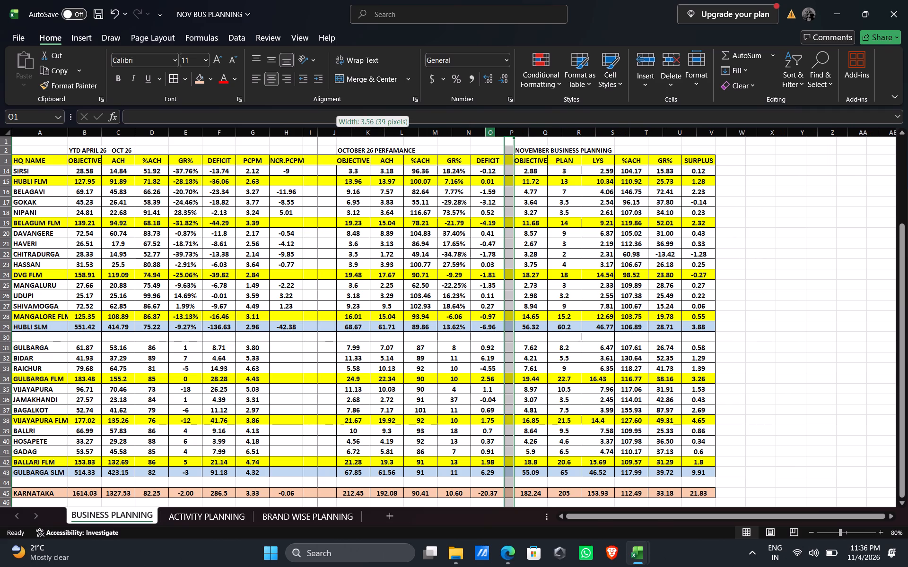
{"action": "left_click_drag", "start_coordinate": [317, 134], "coordinate": [316, 136]}
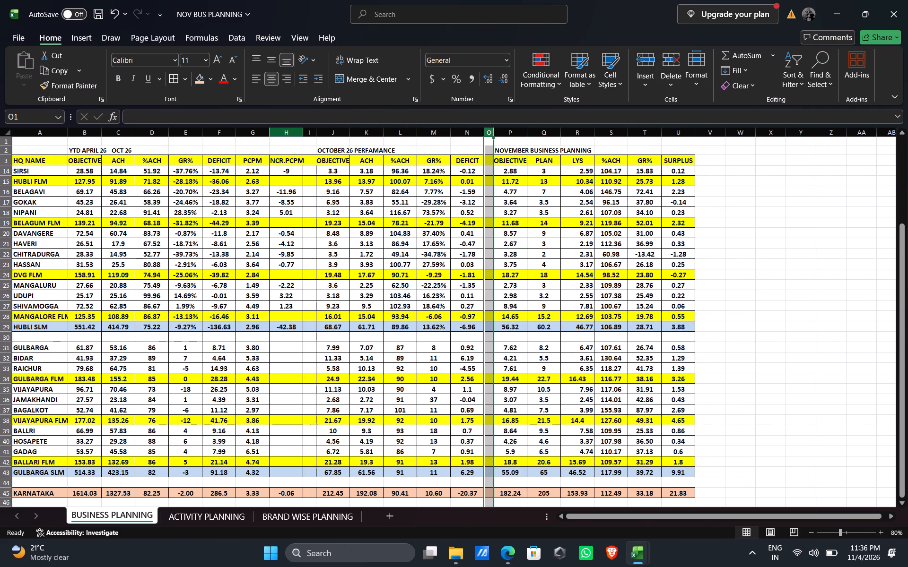
Hide the INCR.PCPM column in the YTD section.
{"action": "left_click", "coordinate": [285, 134]}
{"action": "right_click_drag", "start_coordinate": [285, 134], "coordinate": [289, 140]}
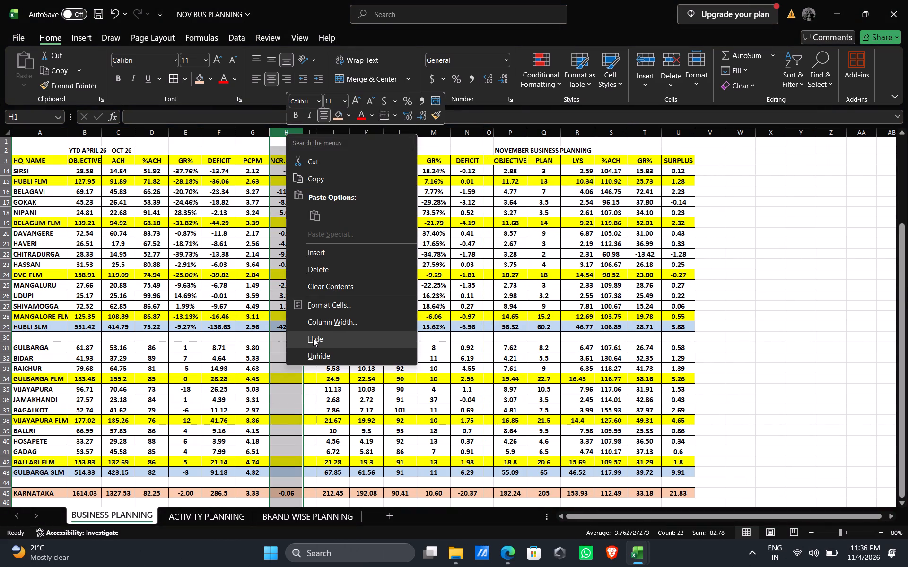
{"action": "left_click", "coordinate": [313, 338]}
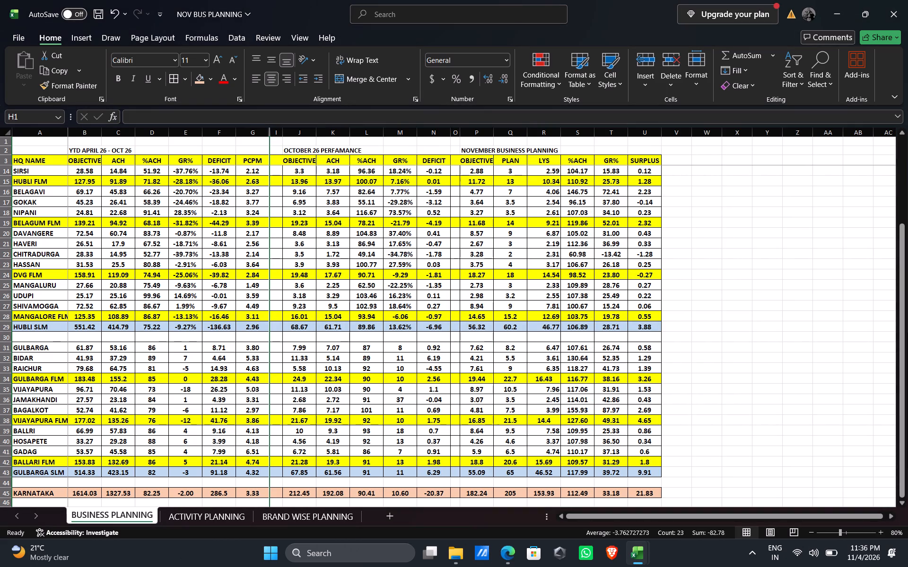
Widen the OBJECTIVE column in the YTD section slightly so its header fits.
{"action": "left_click", "coordinate": [101, 133]}
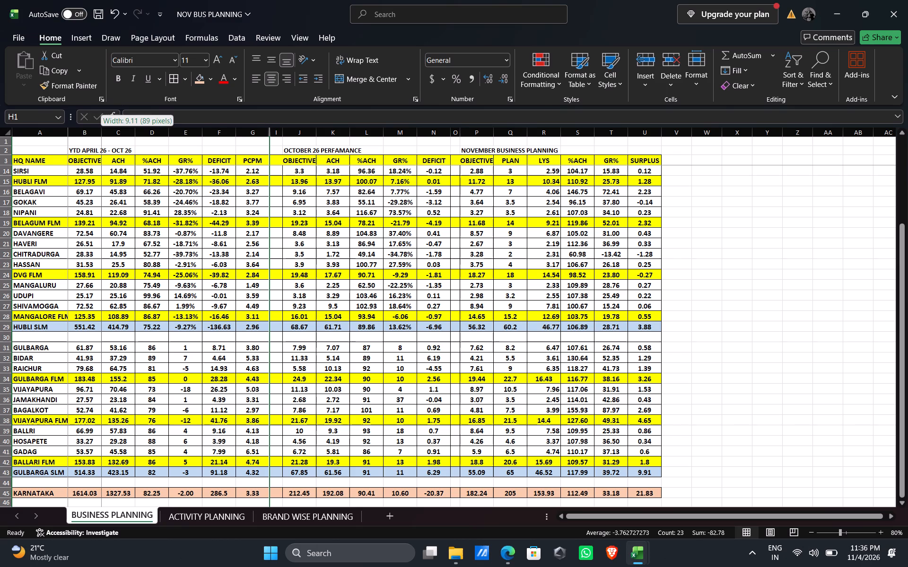
Increase the font size of the section titles in row 2 to 12.
{"action": "left_click", "coordinate": [9, 151]}
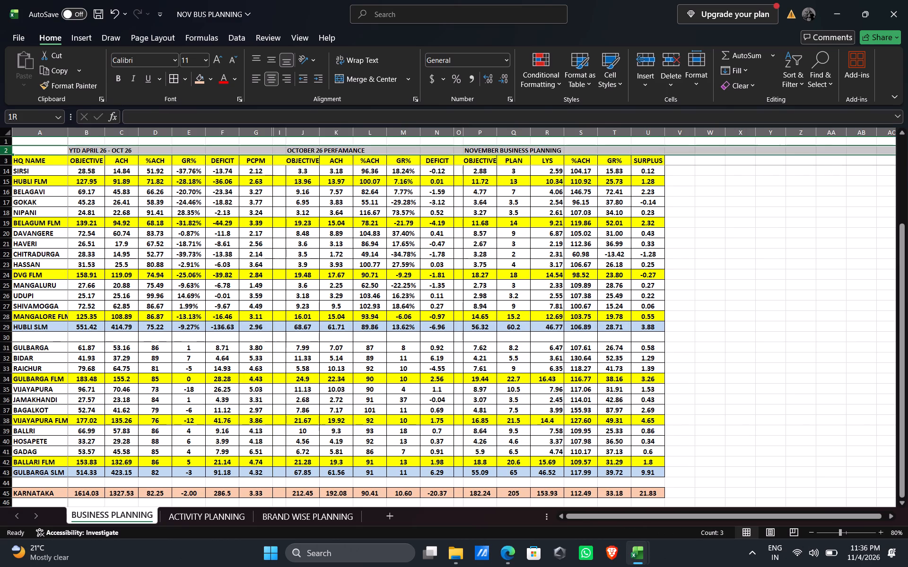
{"action": "left_click", "coordinate": [215, 61]}
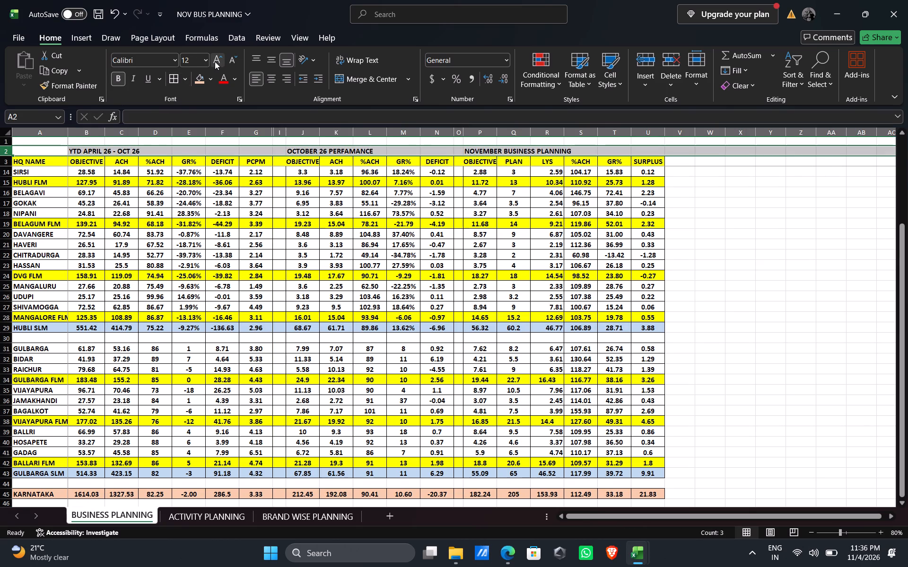
Widen the OBJECTIVE columns in the October performance and November planning sections to fit their headers.
{"action": "left_click", "coordinate": [312, 136]}
{"action": "left_click", "coordinate": [320, 132]}
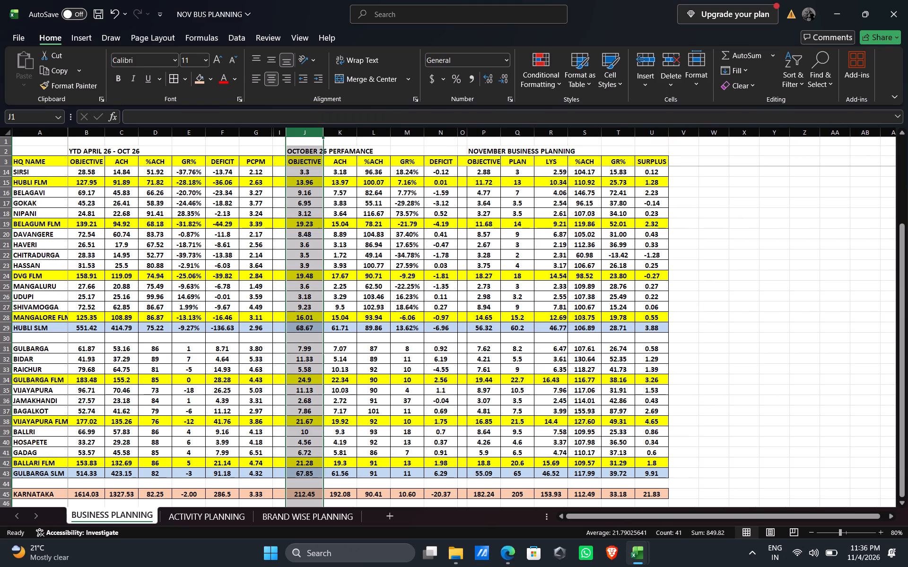
{"action": "left_click", "coordinate": [499, 133]}
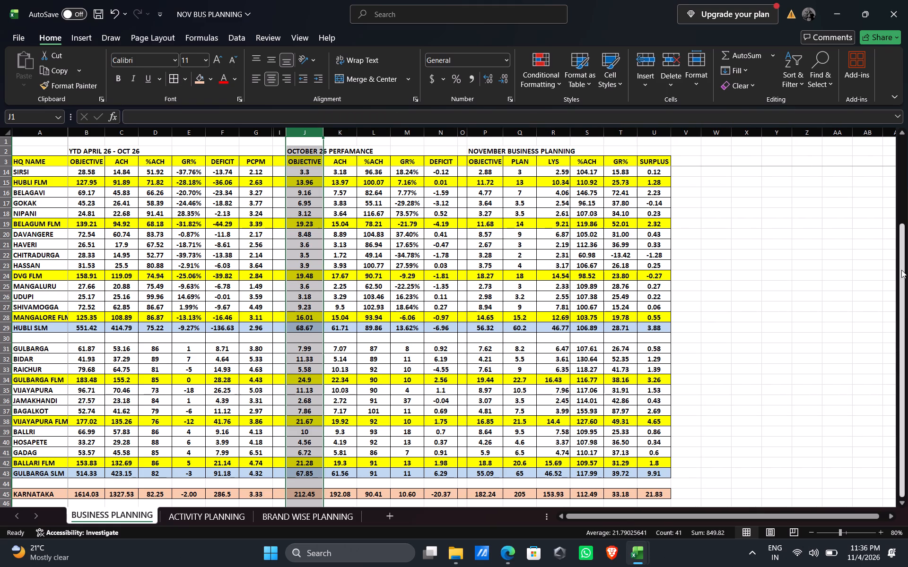
Make the KARNATAKA, GULBARGA SLM, HUBLI SLM and BLR SLM rows taller than the other rows.
{"action": "left_click_drag", "start_coordinate": [901, 270], "coordinate": [905, 316]}
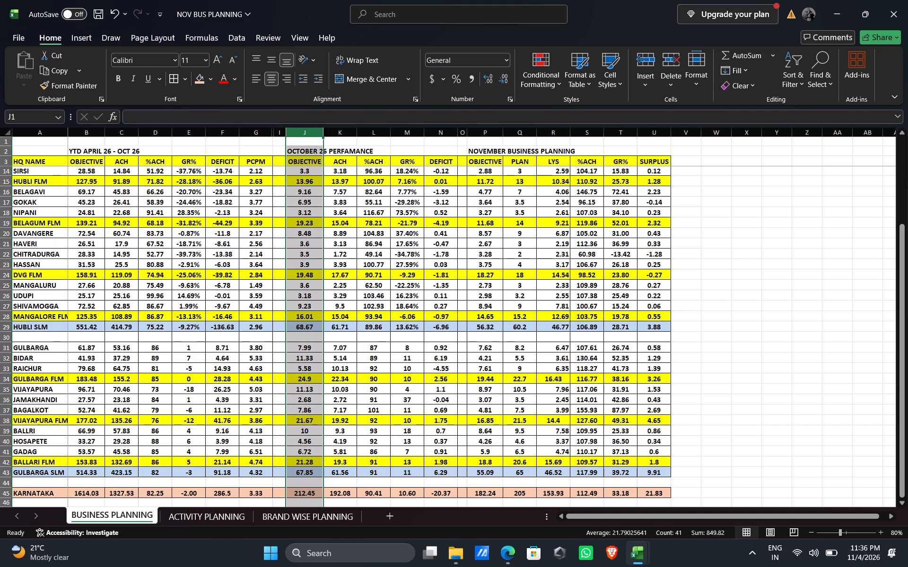
{"action": "left_click_drag", "start_coordinate": [10, 497], "coordinate": [6, 503]}
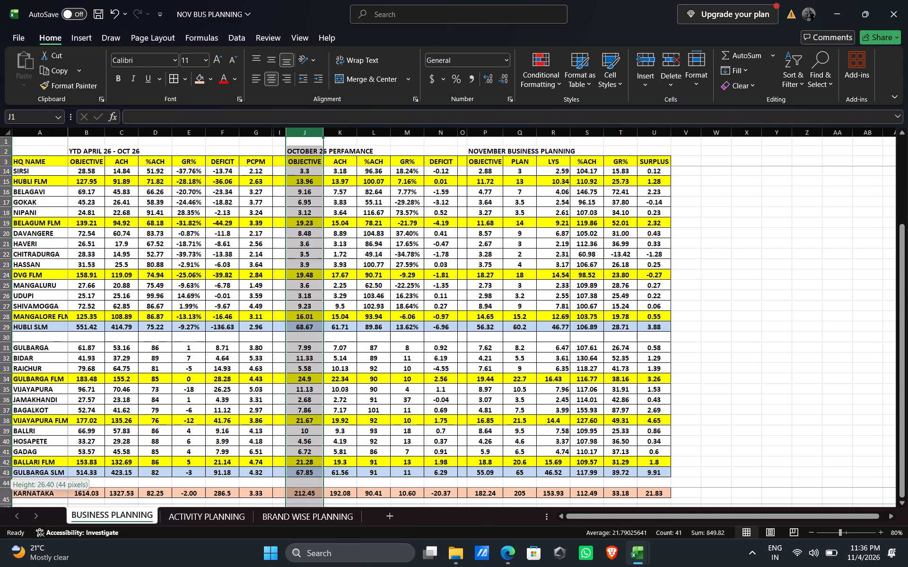
{"action": "left_click_drag", "start_coordinate": [6, 503], "coordinate": [7, 502]}
{"action": "left_click_drag", "start_coordinate": [9, 477], "coordinate": [4, 481]}
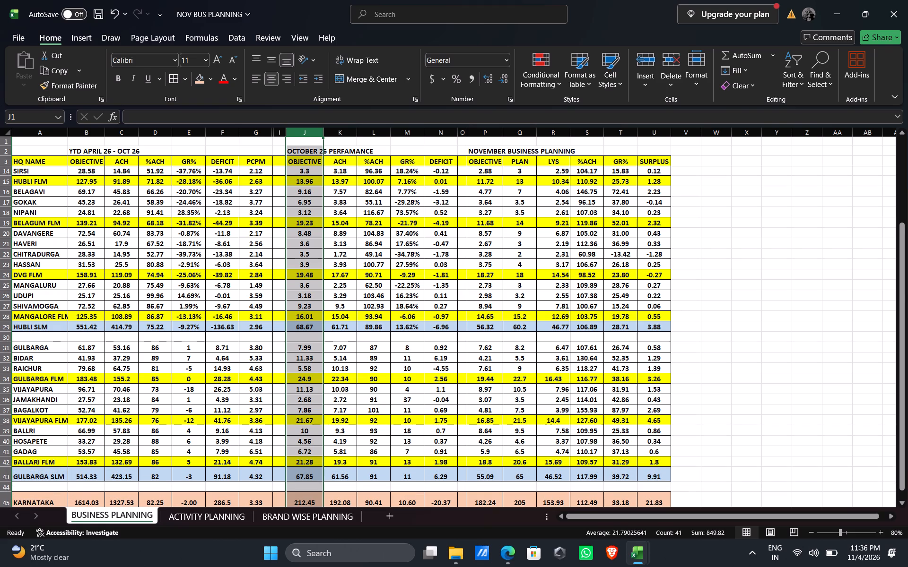
{"action": "left_click_drag", "start_coordinate": [8, 332], "coordinate": [5, 335]}
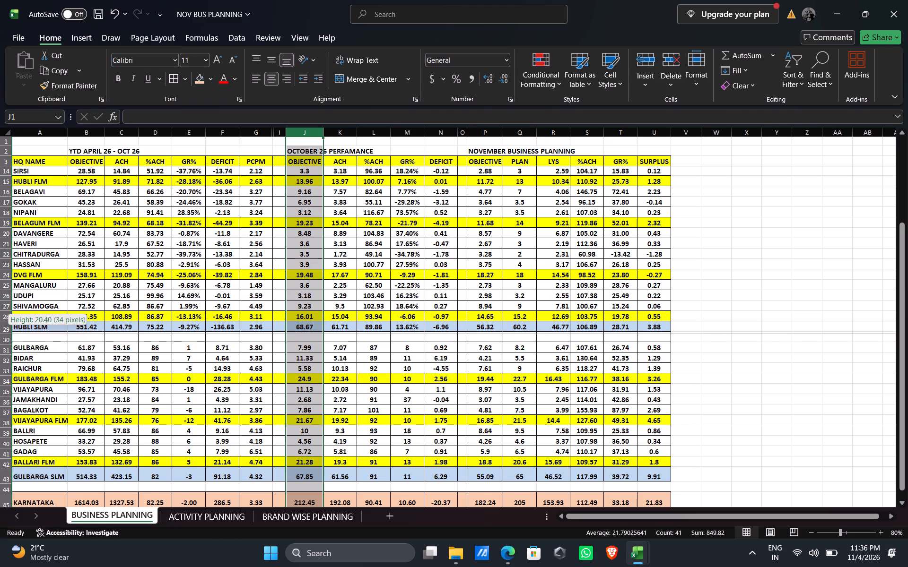
{"action": "left_click_drag", "start_coordinate": [5, 335], "coordinate": [3, 336]}
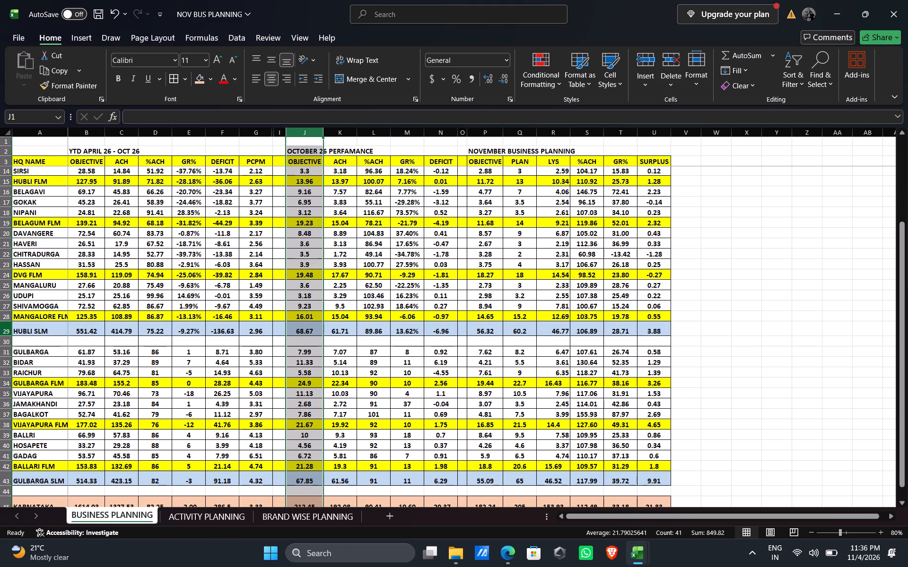
{"action": "left_click", "coordinate": [899, 172]}
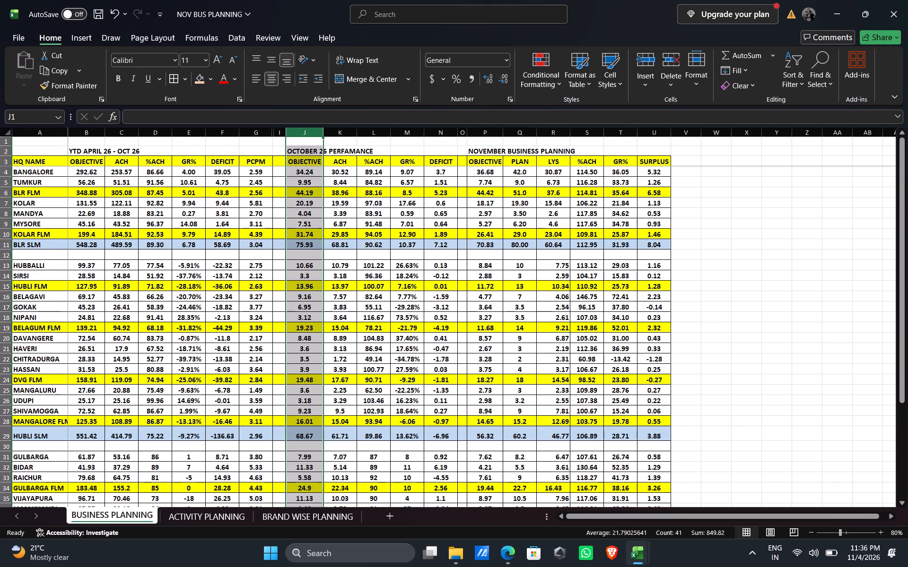
{"action": "left_click_drag", "start_coordinate": [10, 249], "coordinate": [9, 249]}
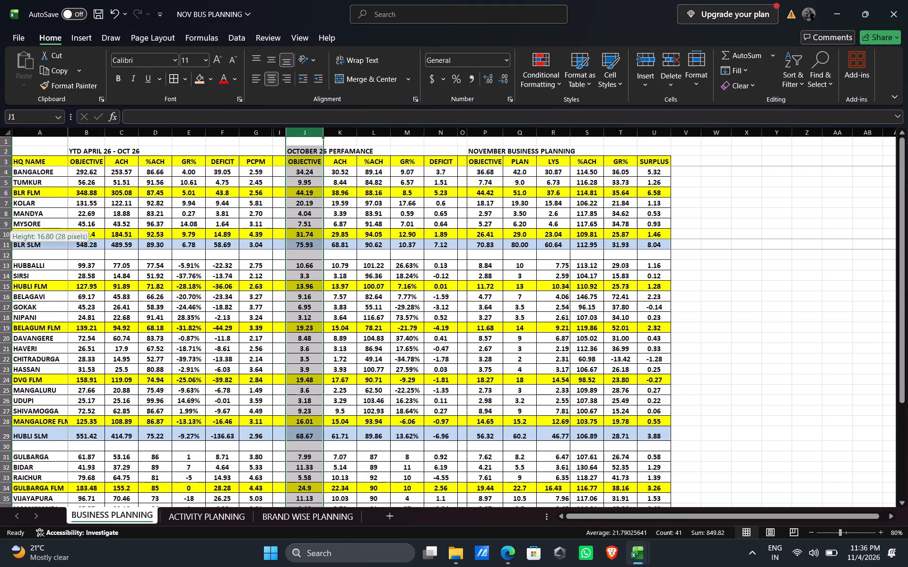
{"action": "left_click_drag", "start_coordinate": [9, 249], "coordinate": [5, 253]}
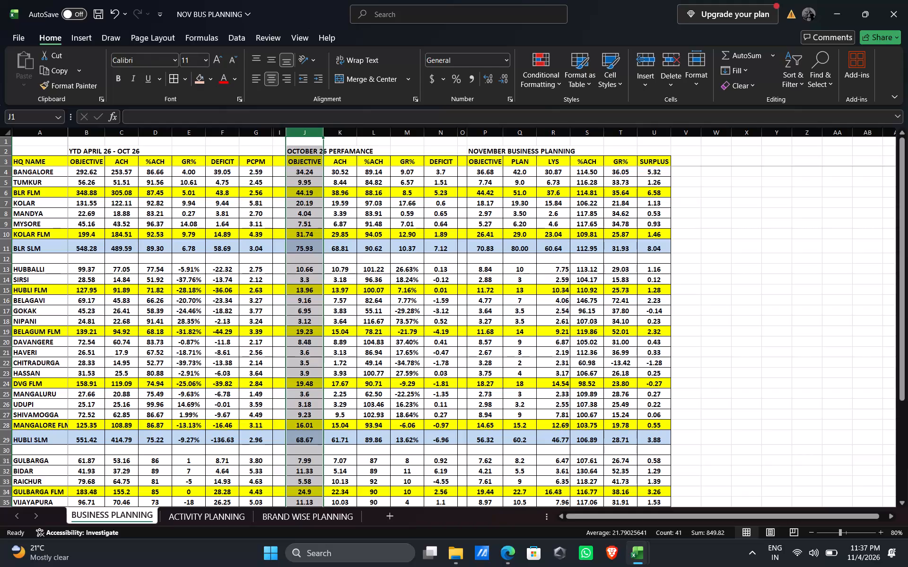
Save the NOV BUS PLANNING workbook.
{"action": "left_click", "coordinate": [900, 456]}
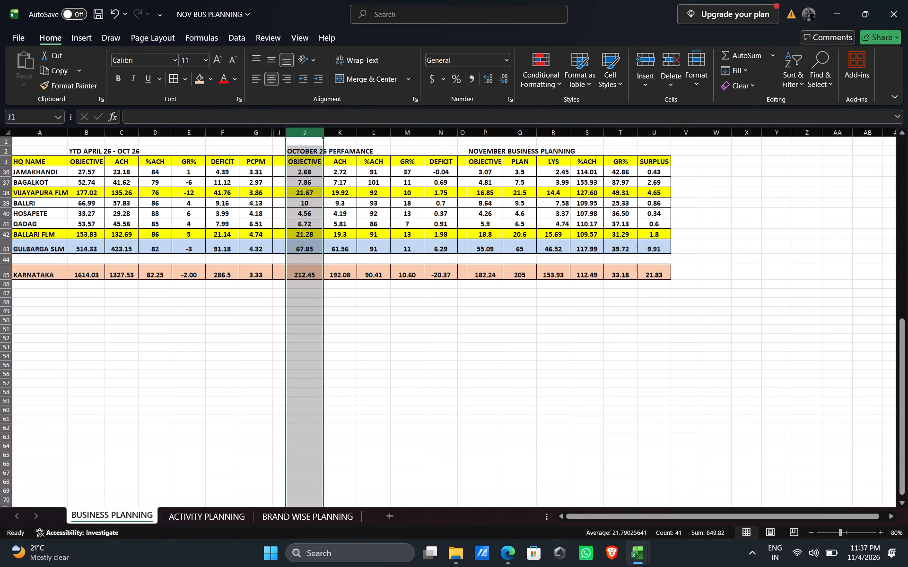
{"action": "left_click", "coordinate": [774, 241]}
{"action": "key", "text": "ctrl+s"}
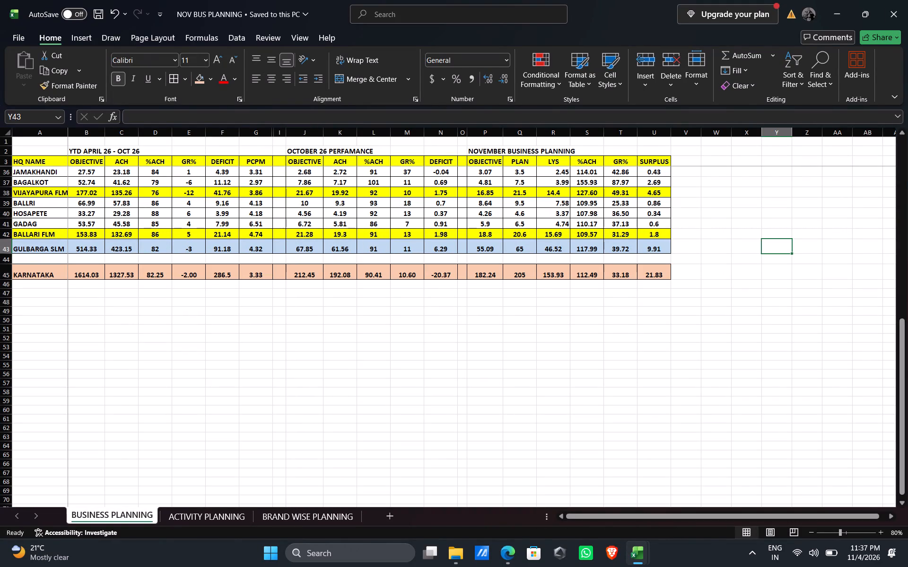
Center the contents of columns B through U horizontally.
{"action": "left_click", "coordinate": [902, 368]}
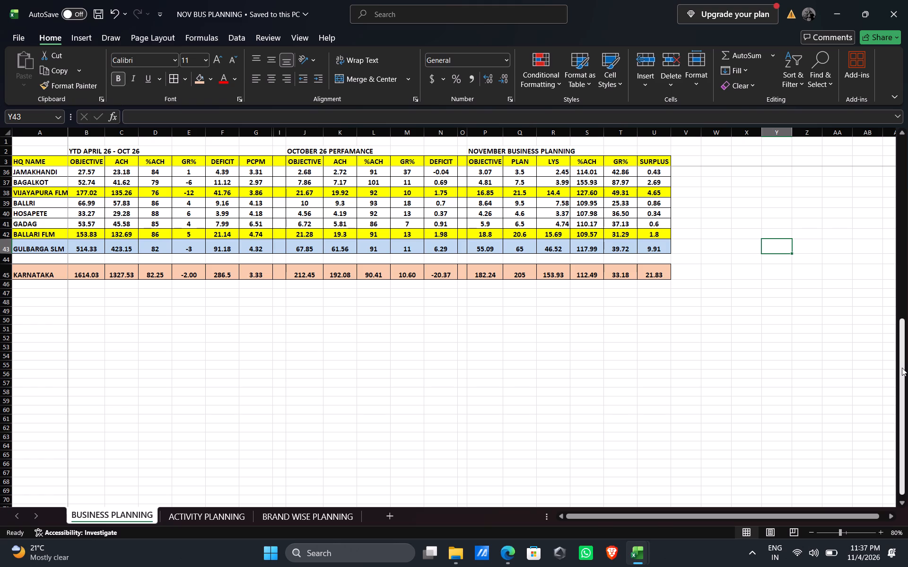
{"action": "left_click_drag", "start_coordinate": [661, 133], "coordinate": [94, 155]}
{"action": "left_click", "coordinate": [268, 80]}
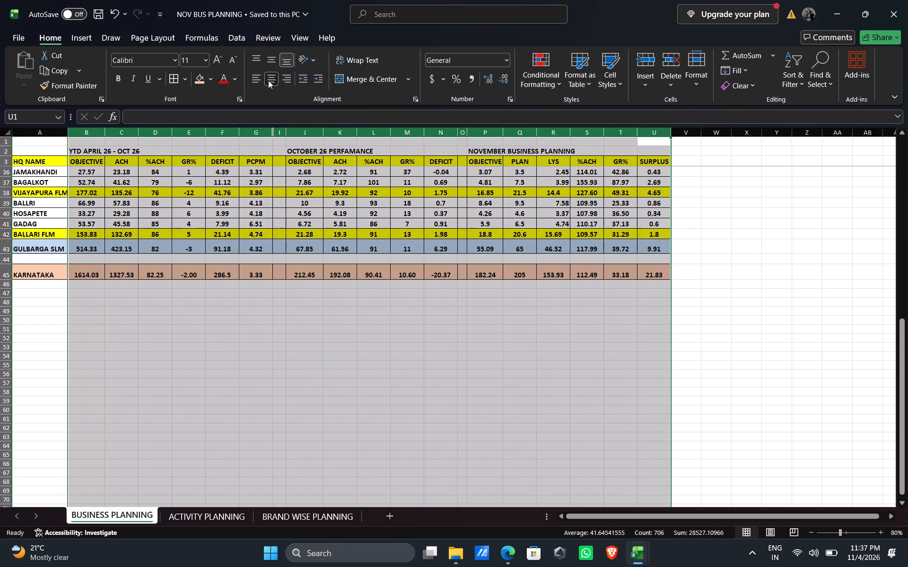
{"action": "left_click", "coordinate": [268, 80]}
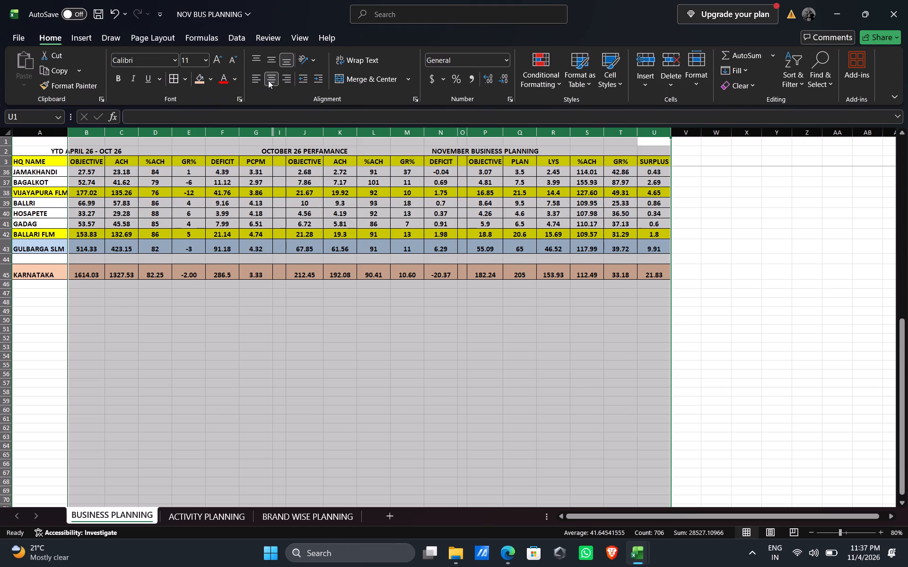
{"action": "left_click", "coordinate": [737, 216]}
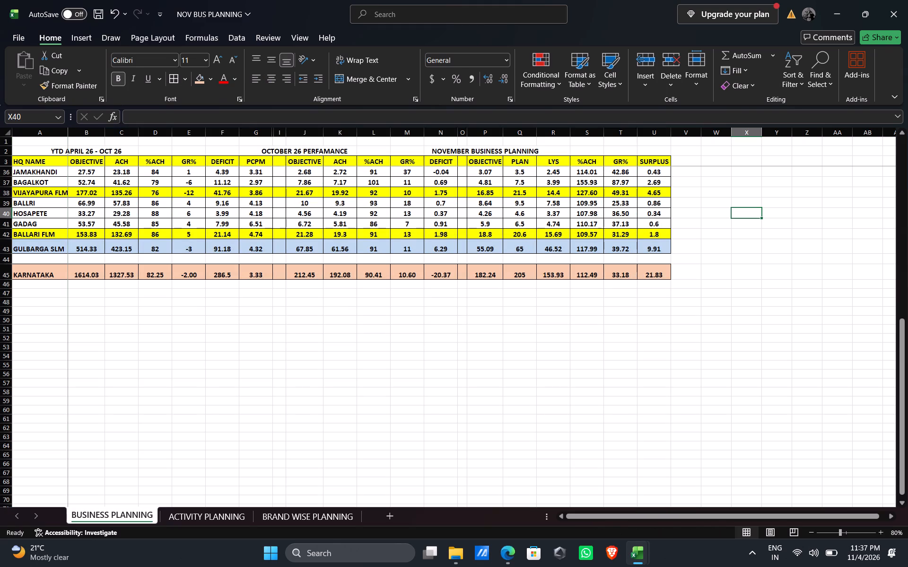
Save the workbook with the new alignment.
{"action": "key", "text": "ctrl+s"}
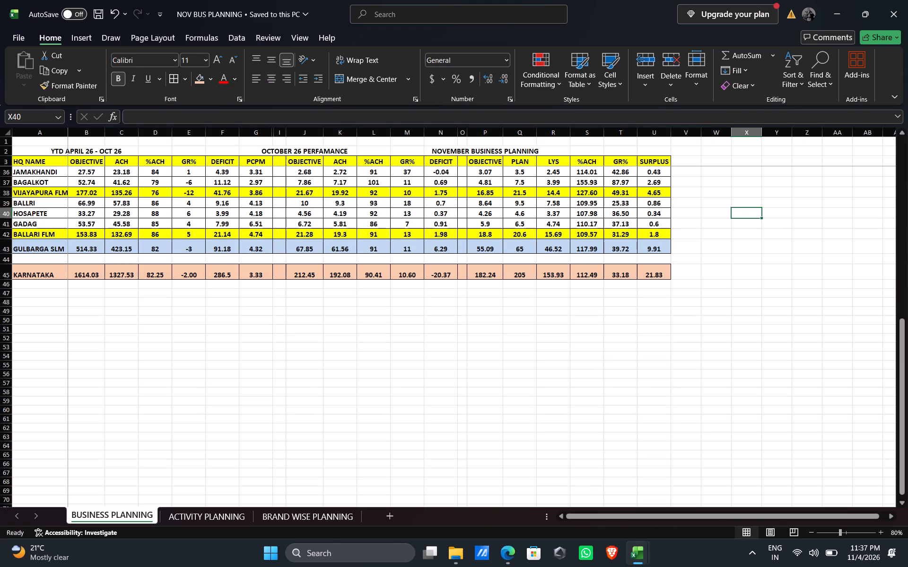
Close the NOV BUS PLANNING workbook and the Protected View copy NOV BUS PLANNING (2).
{"action": "left_click_drag", "start_coordinate": [903, 360], "coordinate": [891, 153]}
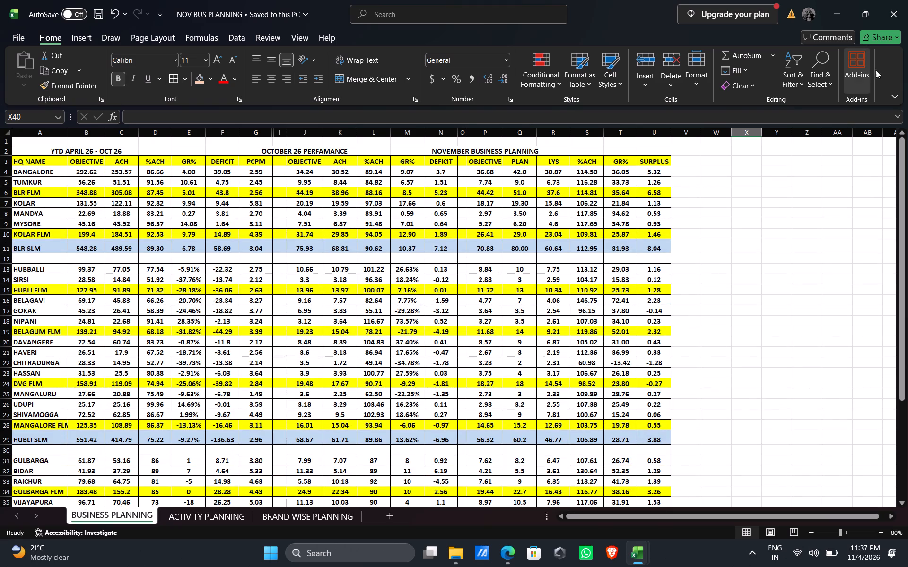
{"action": "left_click", "coordinate": [894, 7]}
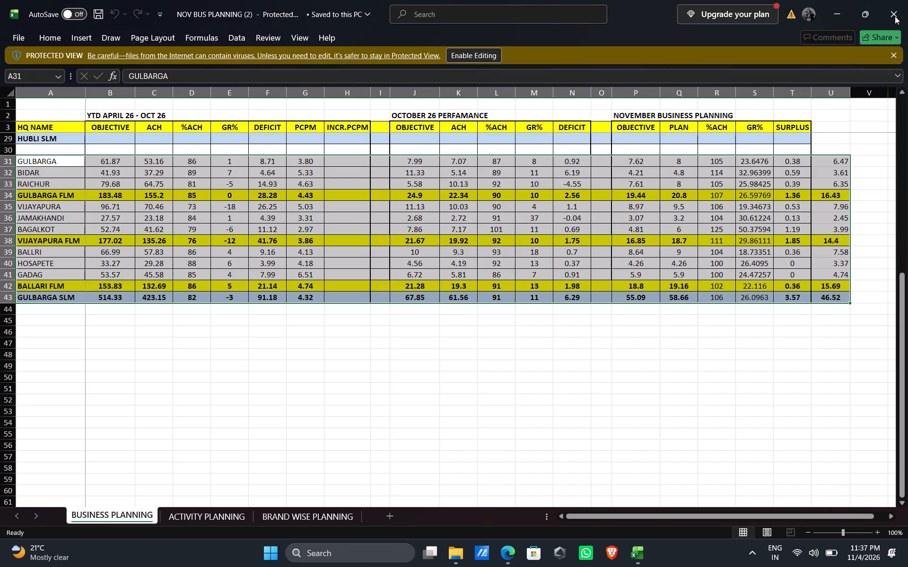
{"action": "left_click", "coordinate": [895, 16]}
{"action": "left_click", "coordinate": [895, 16]}
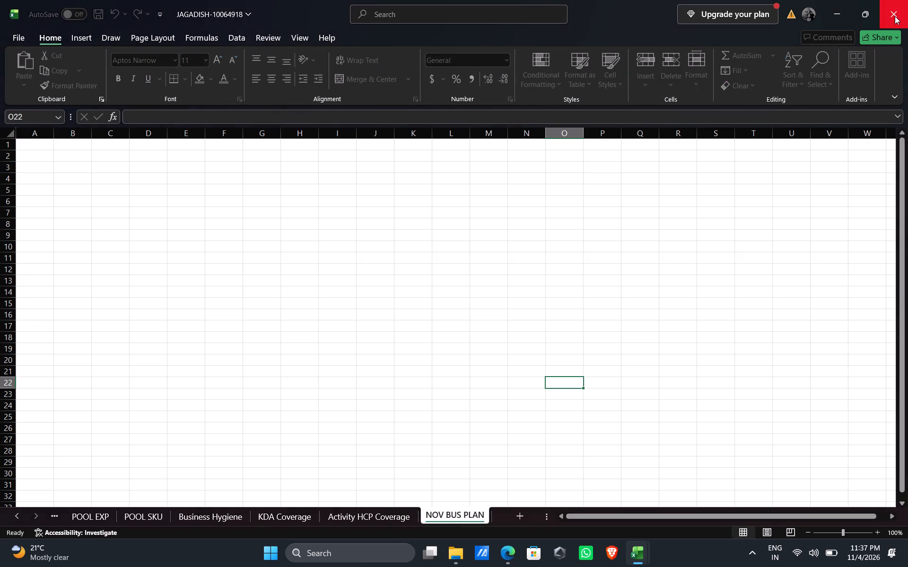
Close the workbook containing the NOV BUS PLAN sheet, saving its changes in the Downloads folder.
{"action": "left_click", "coordinate": [895, 16]}
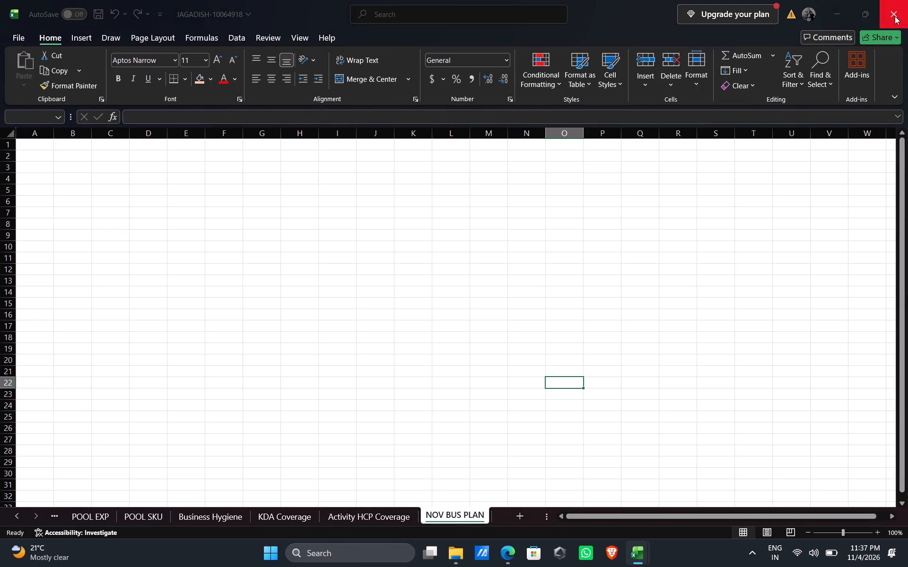
{"action": "left_click", "coordinate": [456, 360]}
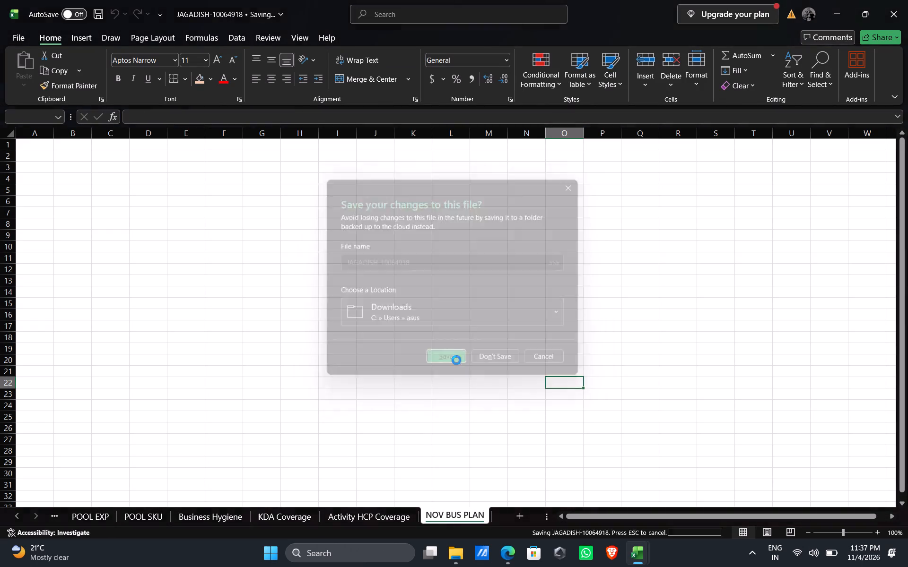
Close the remaining ppt workbook.
{"action": "left_click", "coordinate": [888, 10]}
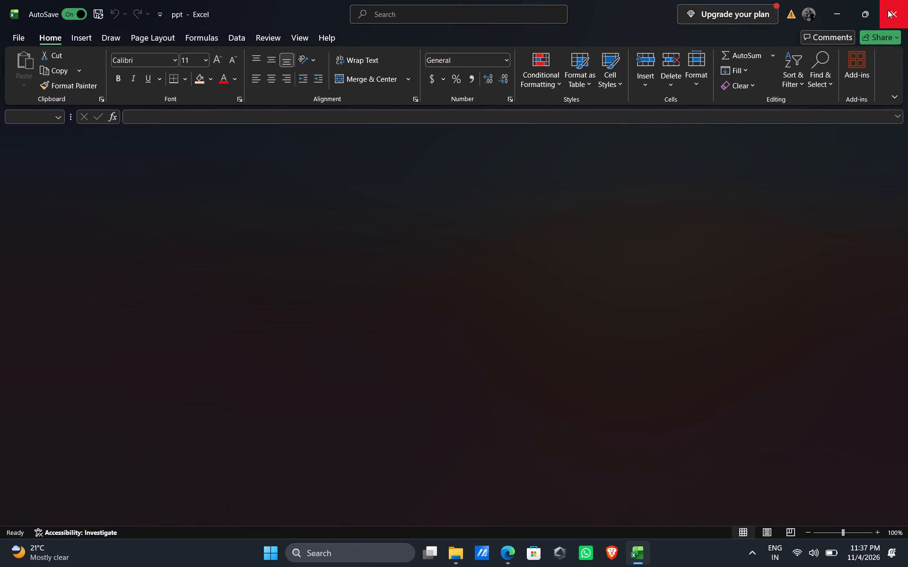